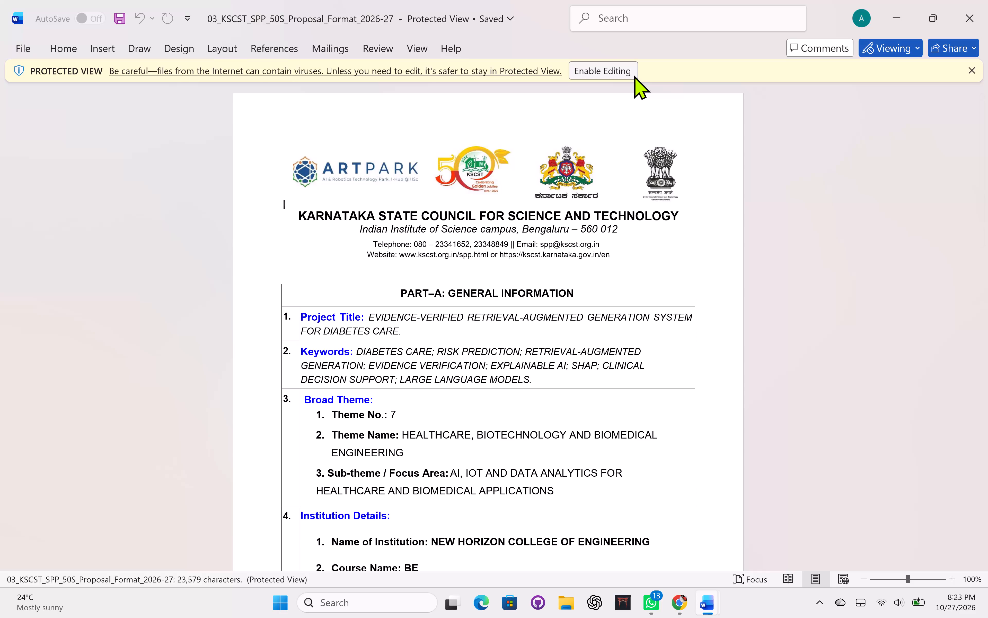
# Enable editing of the 03_KSCST_SPP_50S_Proposal_Format_2026-27 document on diabetes care.
pyautogui.click(631, 75)
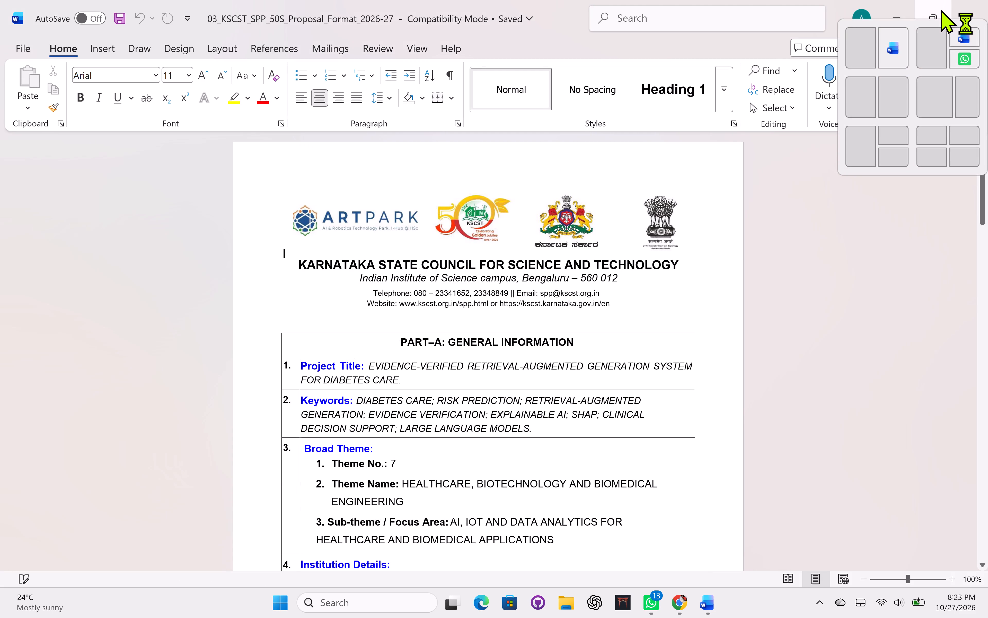
# Arrange the diabetes care proposal and the kscst intrusion detection proposal side by side in equal halves of the screen.
pyautogui.click(889, 42)
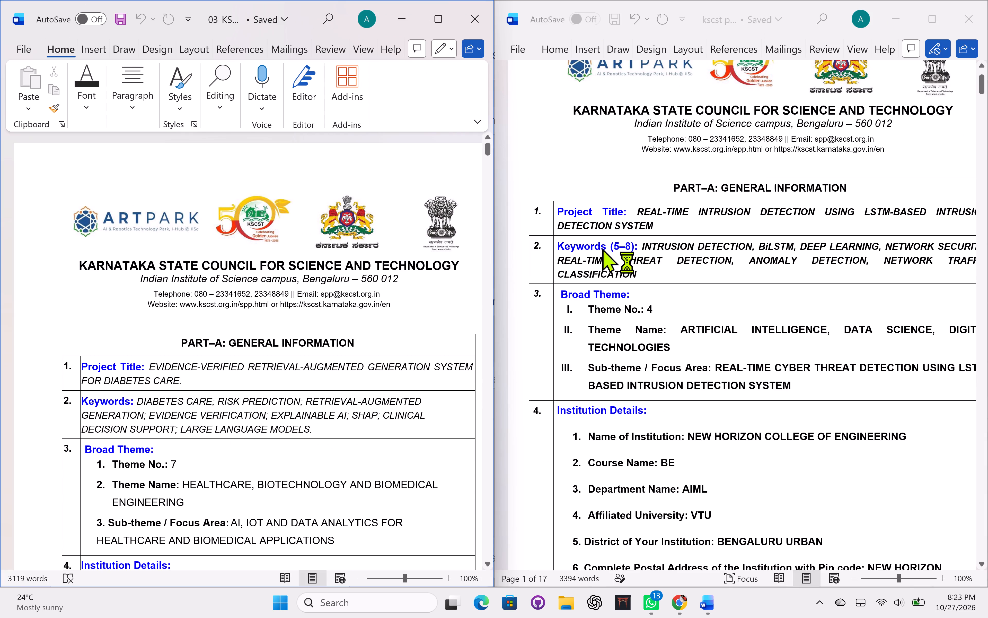
# Make all text in the Project Title, Keywords and Broad Theme rows of the diabetes care proposal bold.
pyautogui.scroll(-2, 324, 403)
pyautogui.scroll(1, 324, 403)
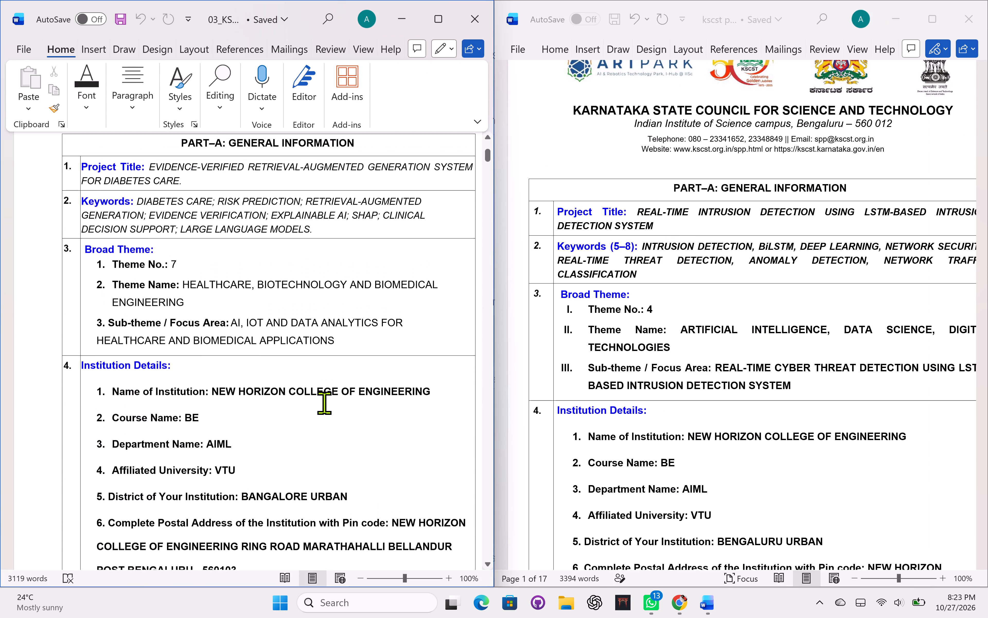
pyautogui.scroll(1, 324, 403)
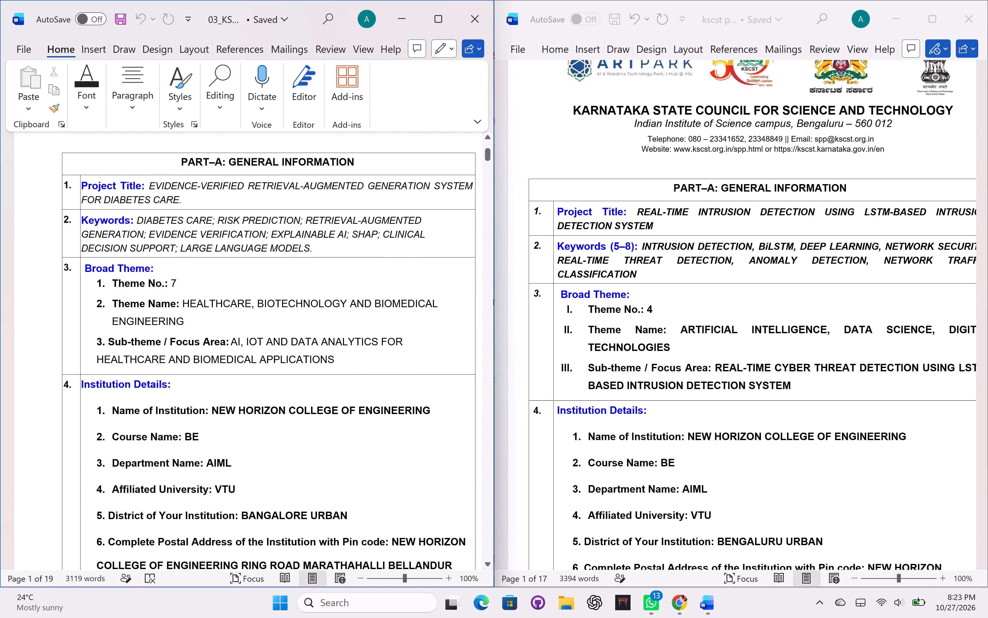
pyautogui.moveTo(147, 187); pyautogui.dragTo(309, 361)
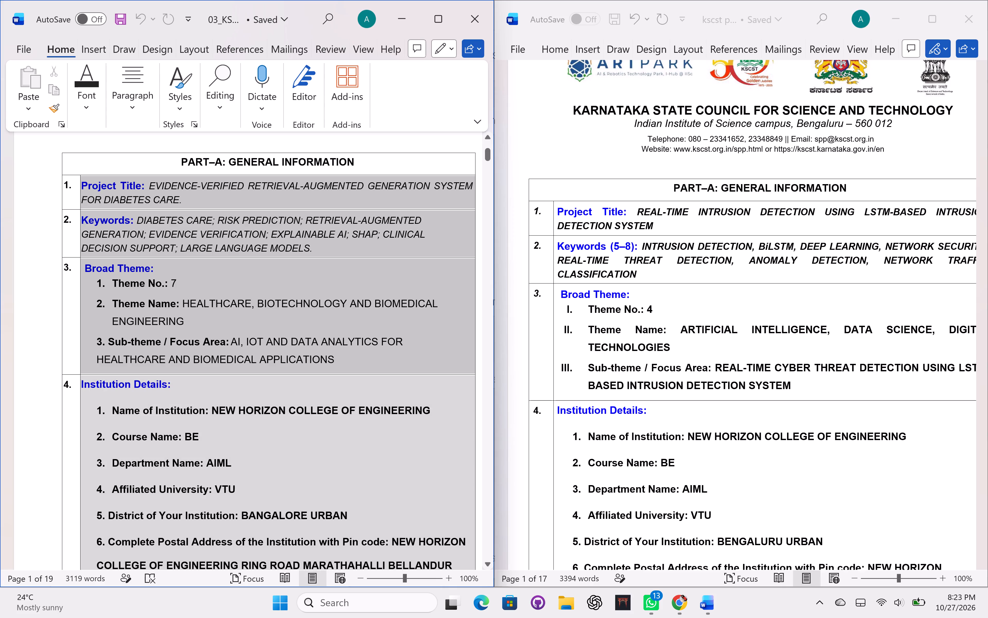
pyautogui.moveTo(309, 361); pyautogui.dragTo(354, 338)
pyautogui.hotkey('ctrl', 'v')
pyautogui.hotkey('ctrl', 'b')
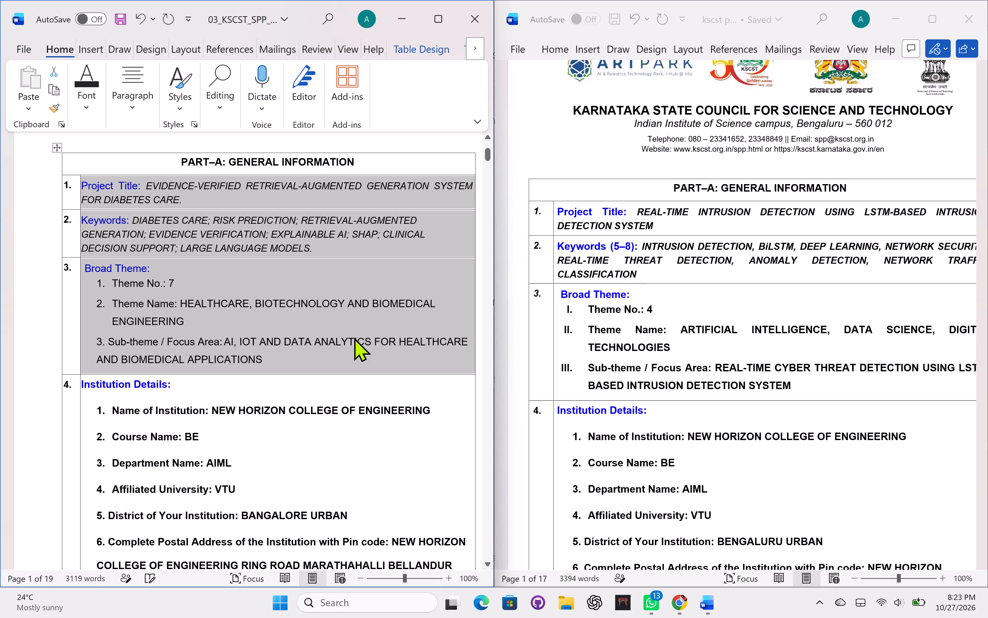
pyautogui.hotkey('ctrl', 'b')
# Compare the Part A institution, guide, student team and SPP coordinator details between the diabetes and intrusion detection proposals.
pyautogui.click(560, 365)
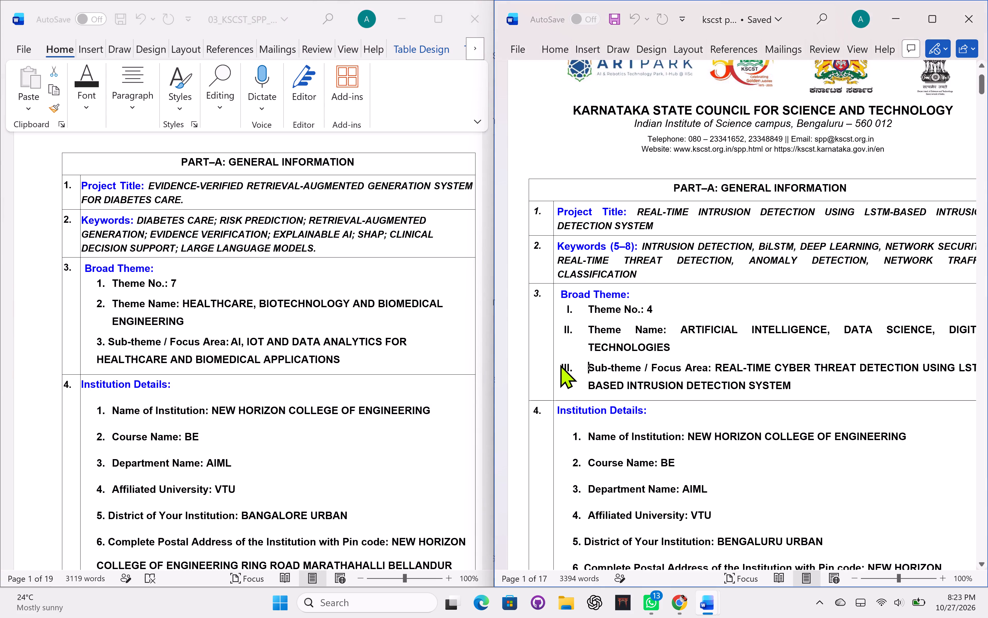
pyautogui.scroll(-3, 351, 402)
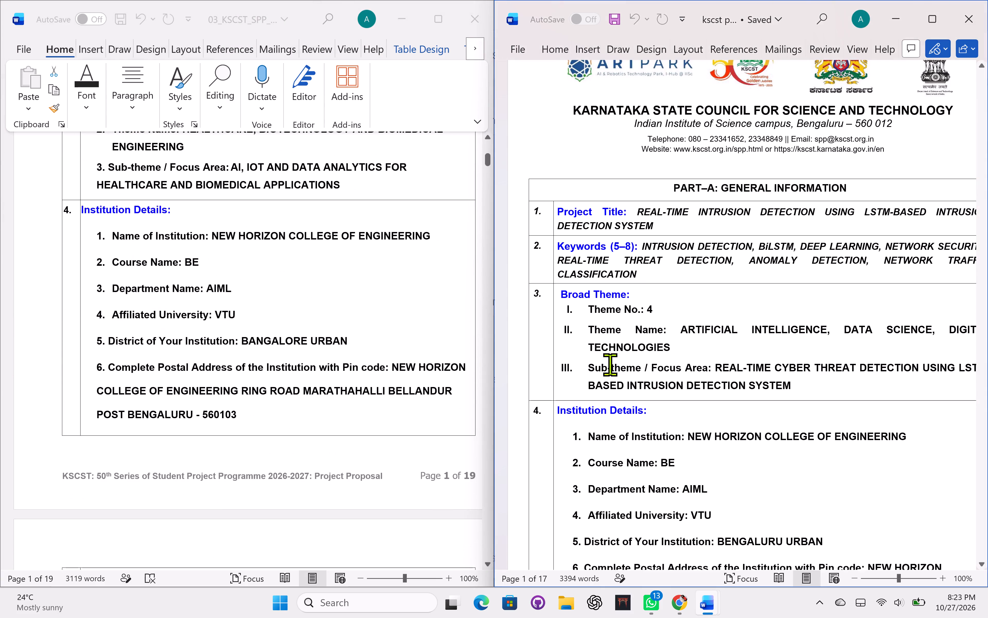
pyautogui.scroll(-7, 744, 383)
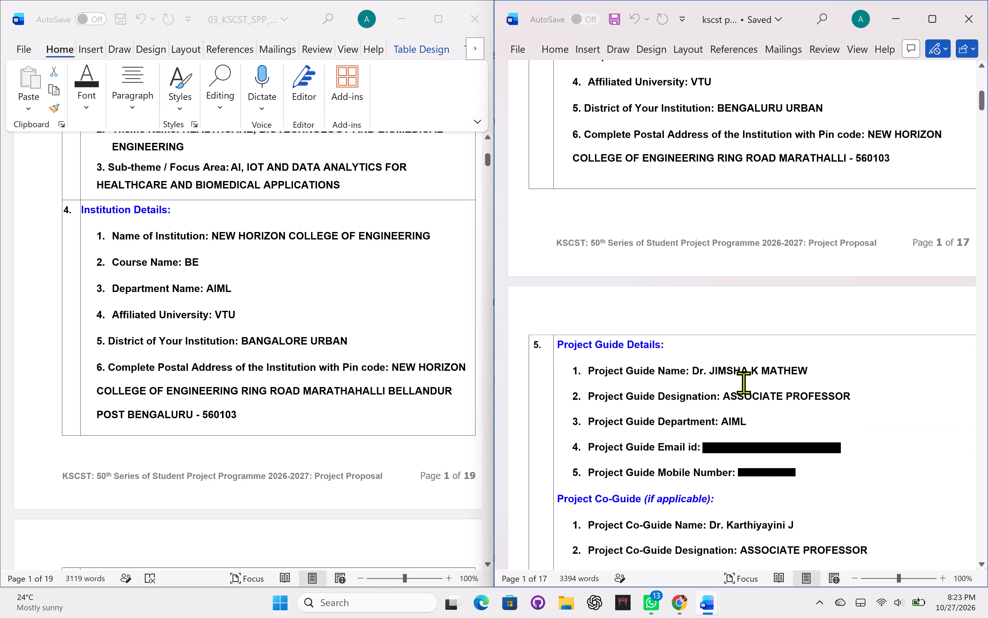
pyautogui.scroll(-2, 744, 383)
pyautogui.scroll(-1, 393, 504)
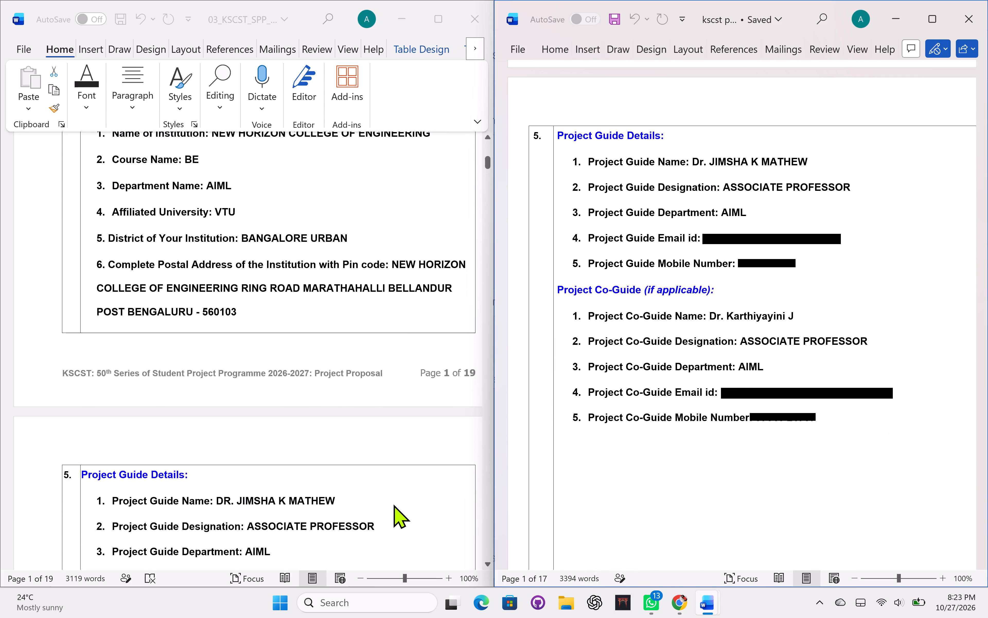
pyautogui.scroll(-5, 393, 504)
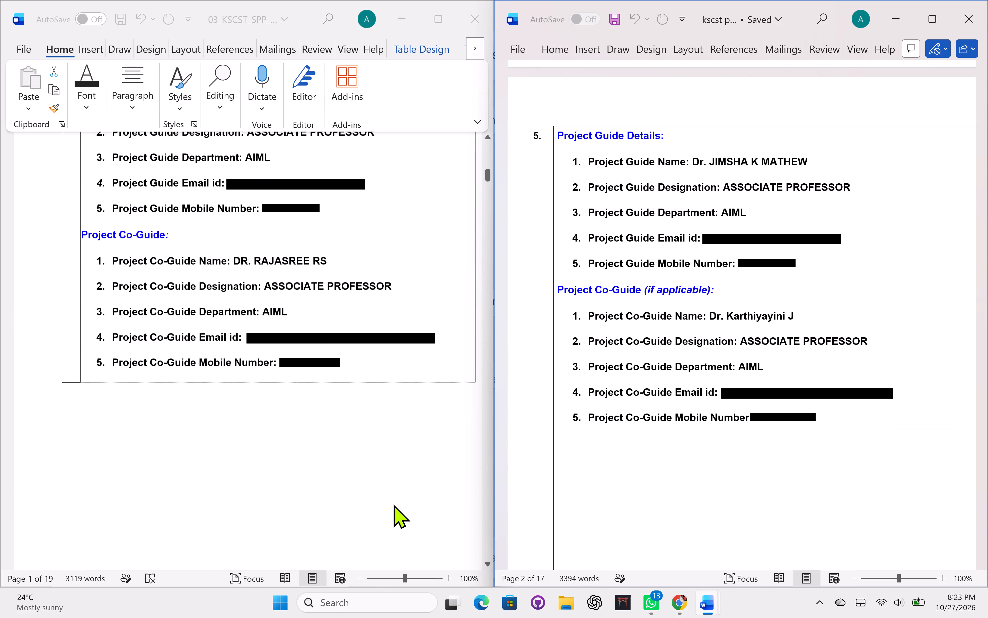
pyautogui.scroll(-2, 393, 504)
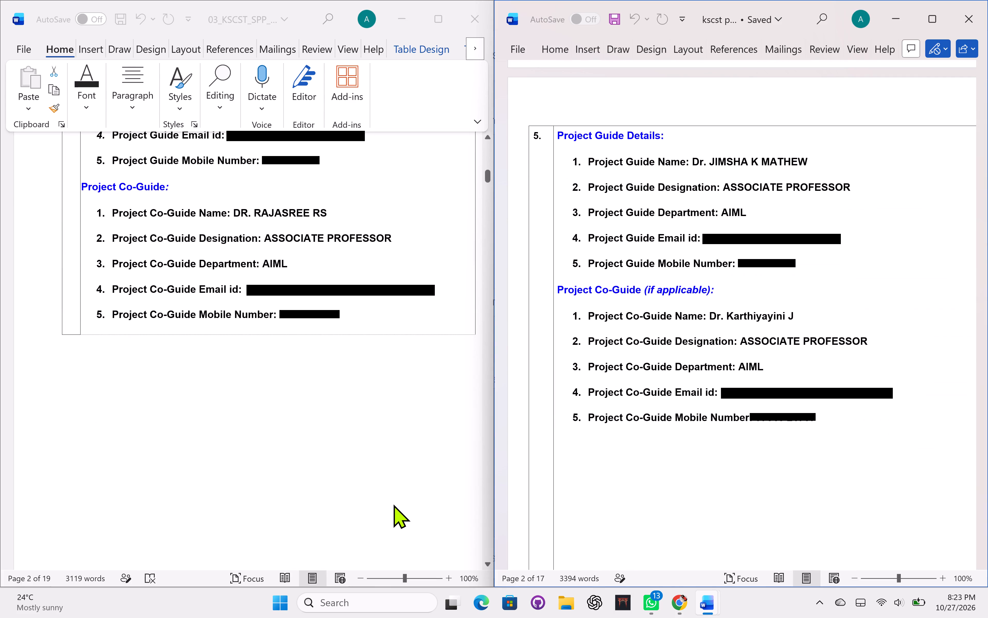
pyautogui.scroll(-1, 393, 504)
pyautogui.scroll(-3, 411, 456)
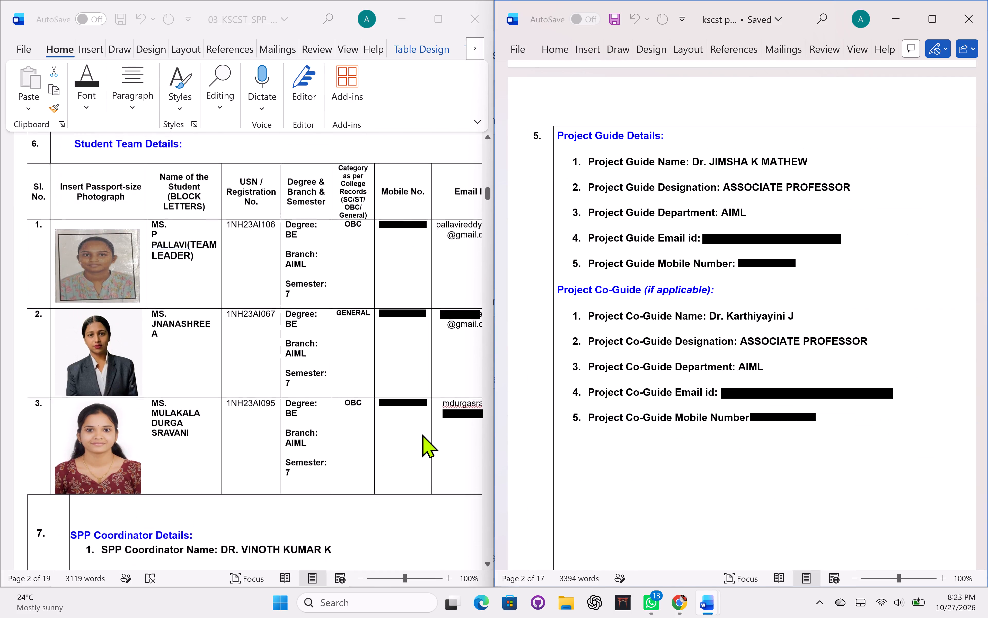
pyautogui.scroll(-5, 740, 391)
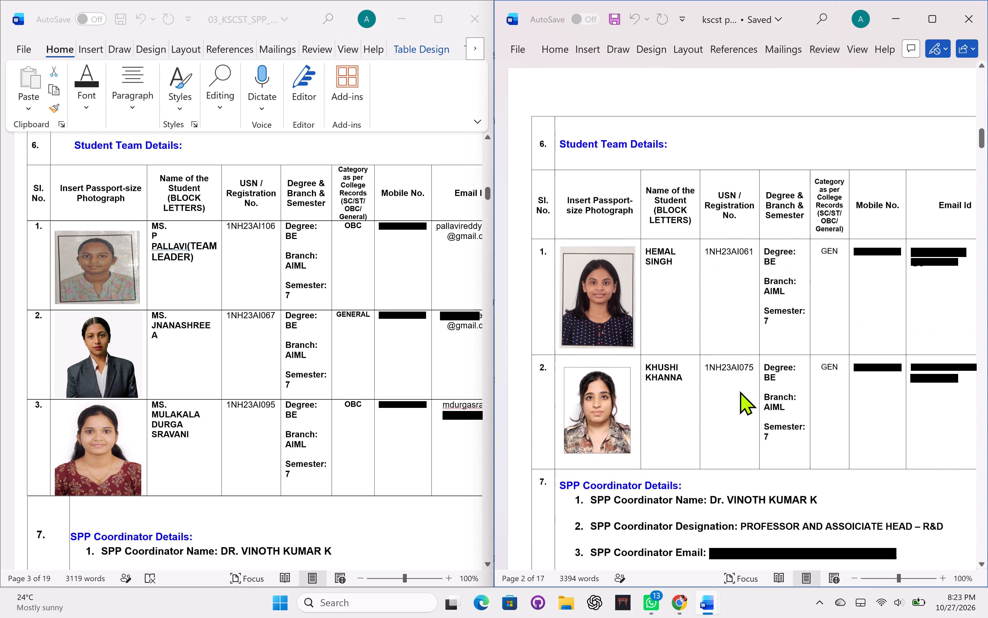
pyautogui.scroll(-1, 740, 391)
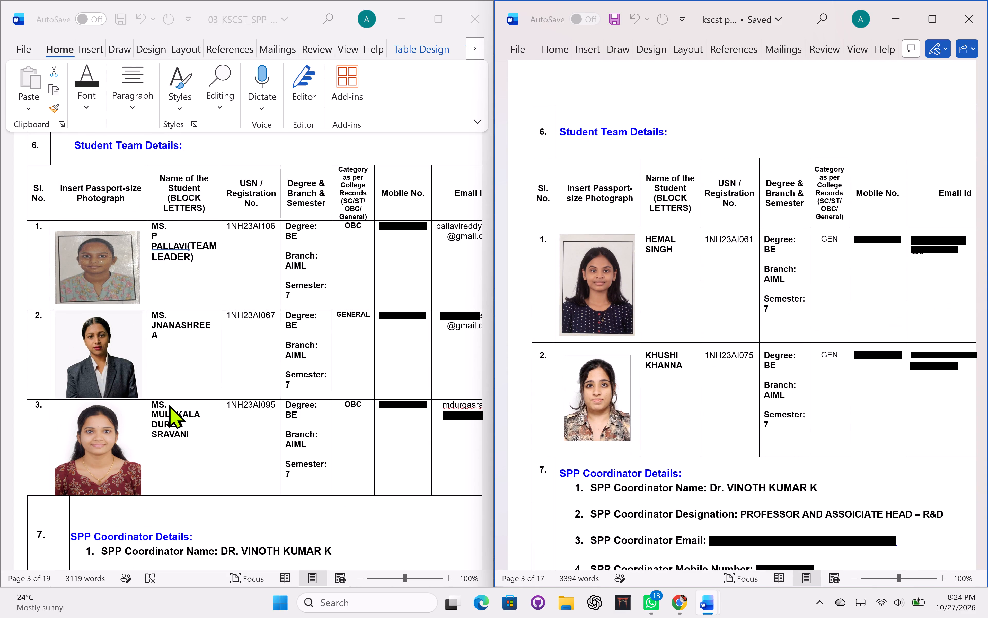
pyautogui.scroll(-4, 169, 405)
pyautogui.scroll(-1, 596, 380)
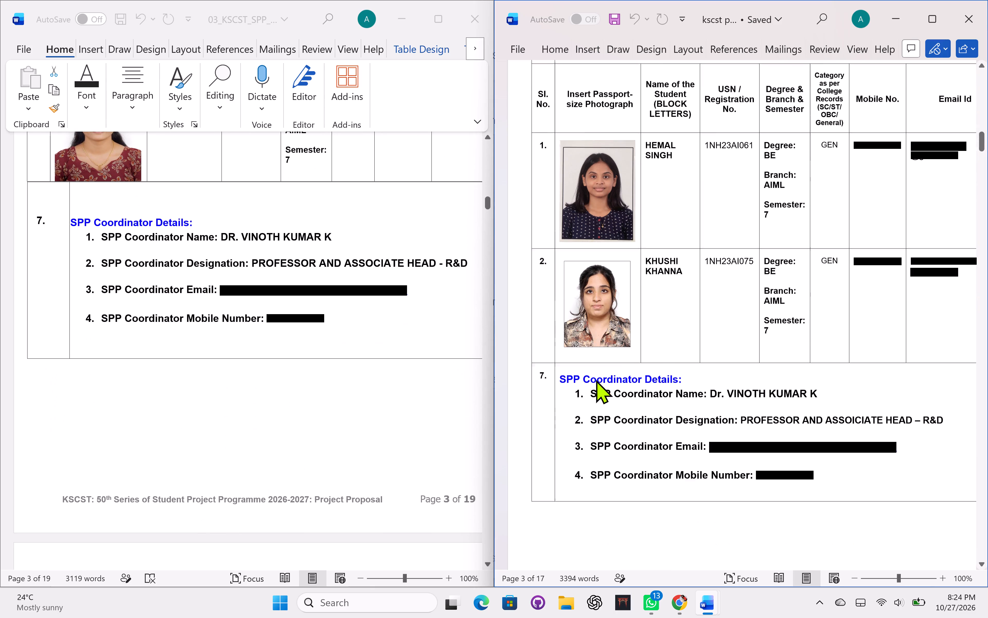
# Compare the Part B project description sections, from Background and Need through Expected Outcomes, between the two proposals.
pyautogui.scroll(-4, 596, 380)
pyautogui.scroll(-1, 370, 435)
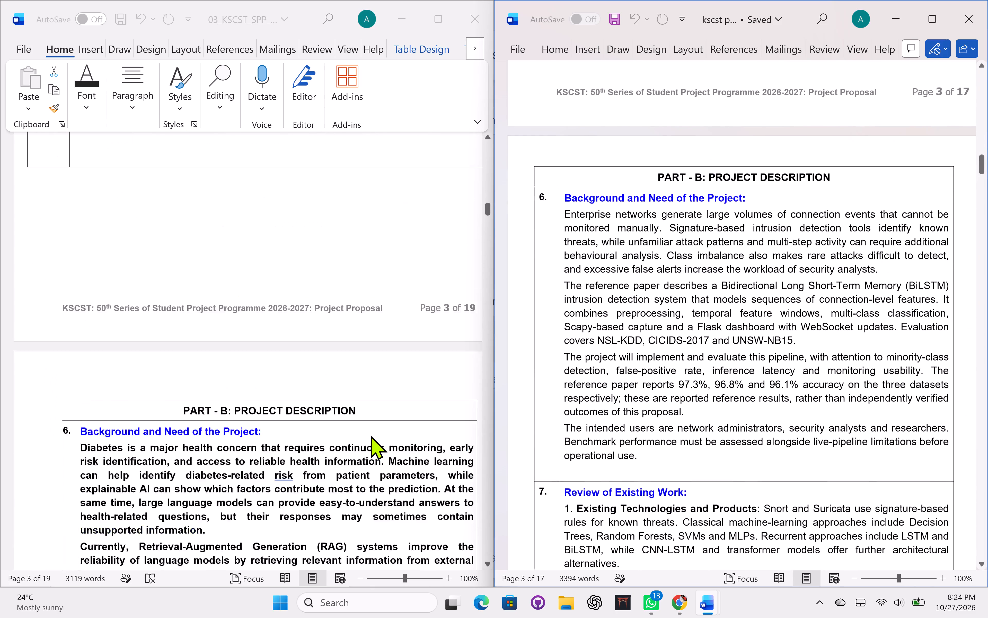
pyautogui.scroll(-4, 370, 435)
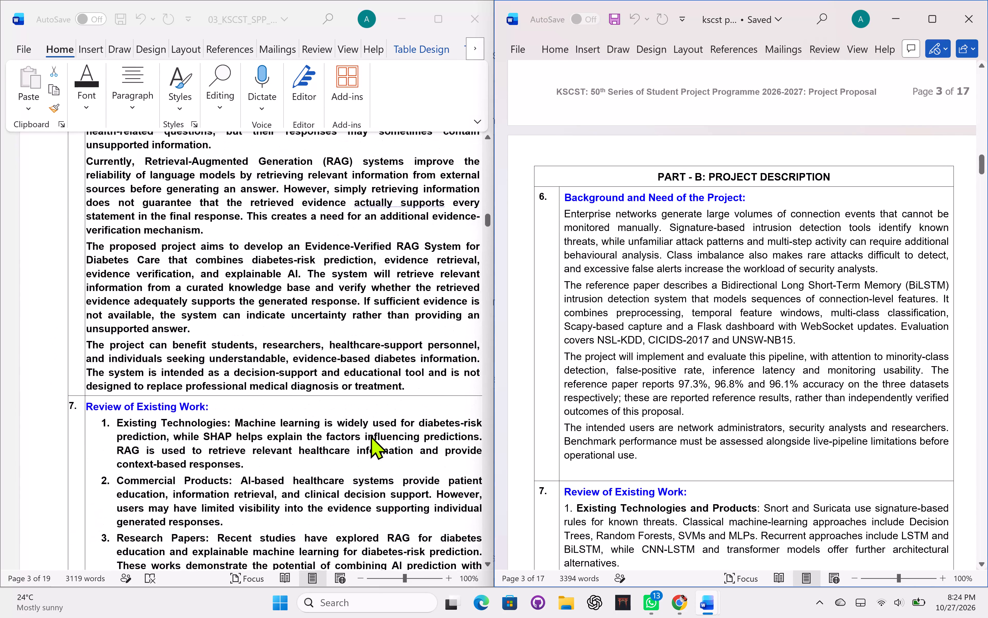
pyautogui.scroll(-5, 370, 435)
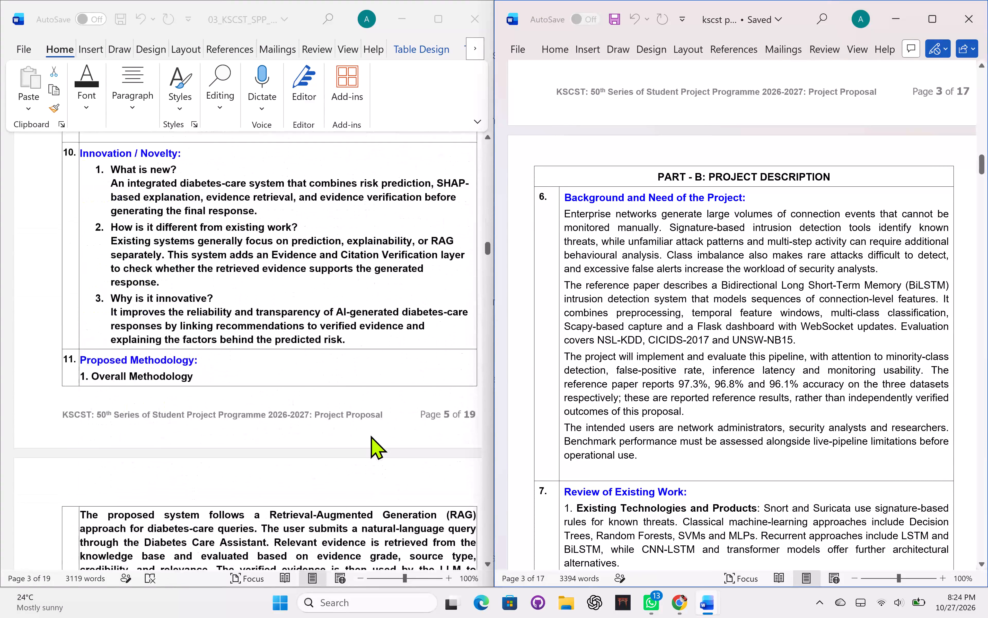
pyautogui.scroll(-1, 370, 435)
pyautogui.scroll(-2, 568, 423)
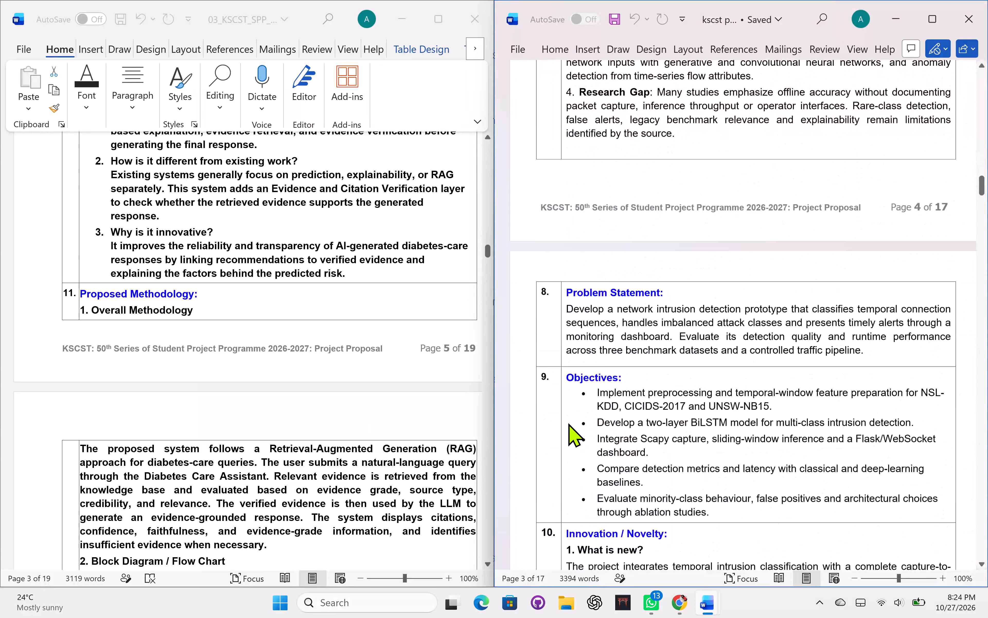
pyautogui.scroll(-6, 568, 423)
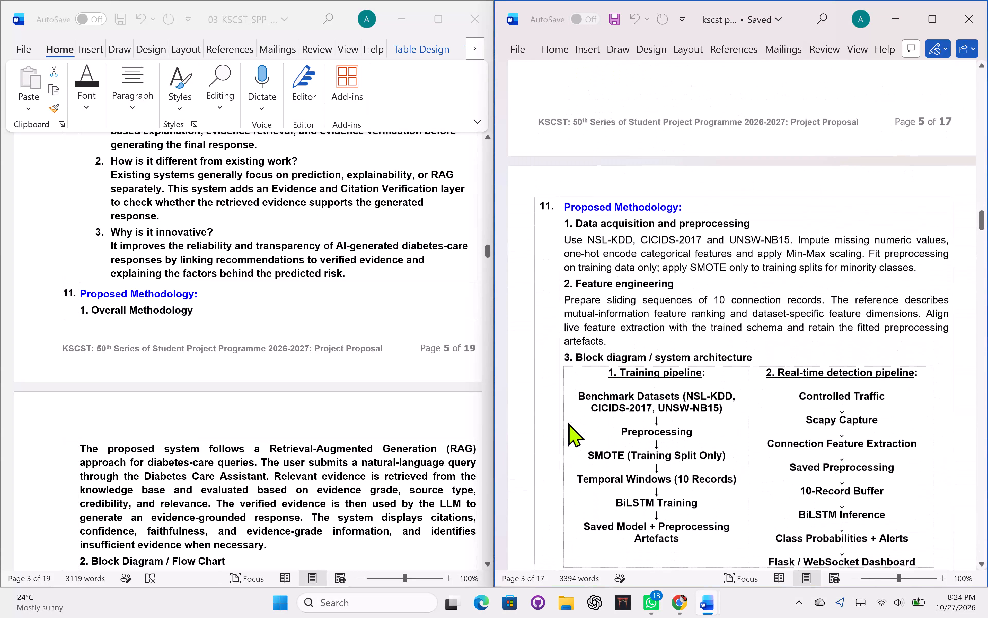
pyautogui.scroll(-4, 568, 423)
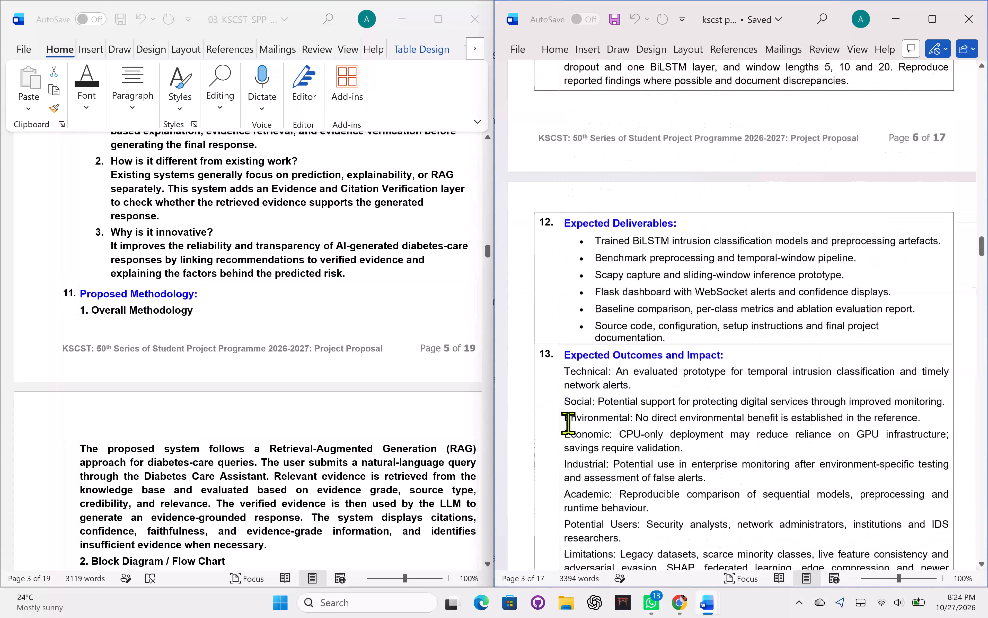
pyautogui.scroll(-2, 568, 423)
pyautogui.scroll(-3, 365, 490)
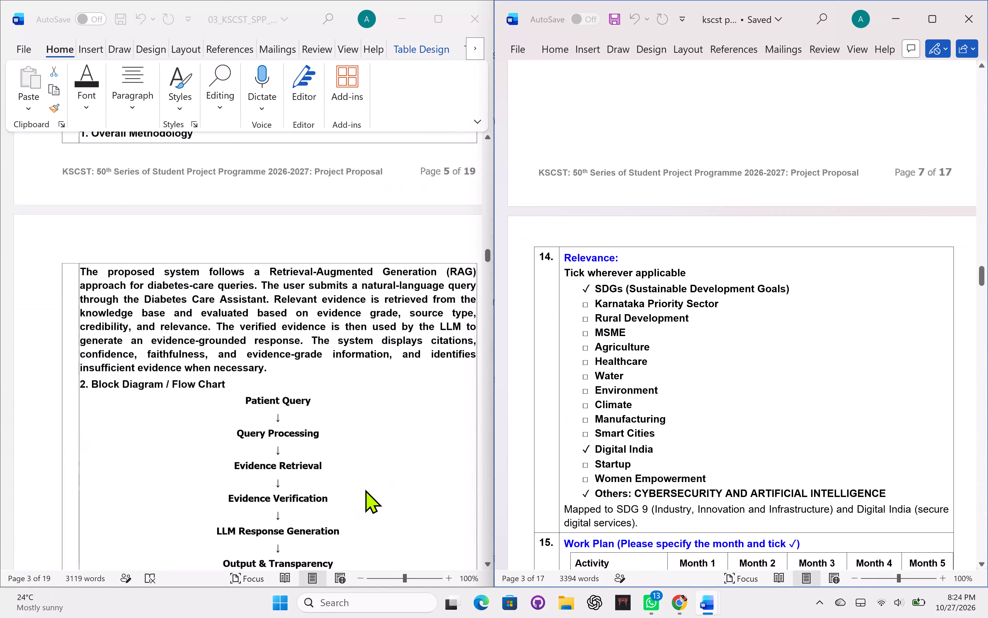
# Compare the layout of the Relevance, Work Plan, Facilities Available and Major Requirements sections in both proposals.
pyautogui.scroll(-7, 365, 490)
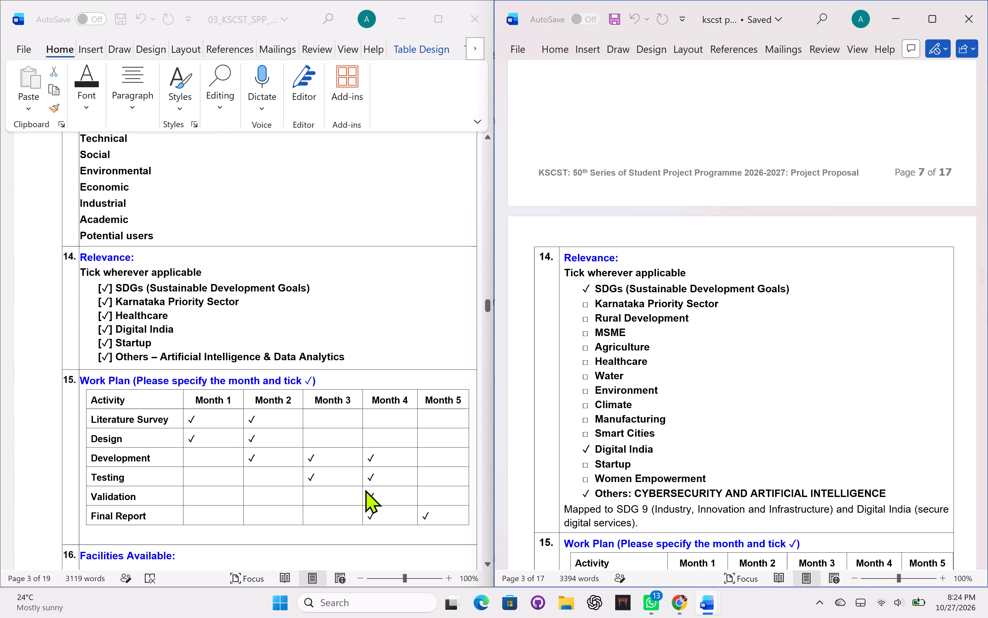
pyautogui.scroll(-1, 351, 486)
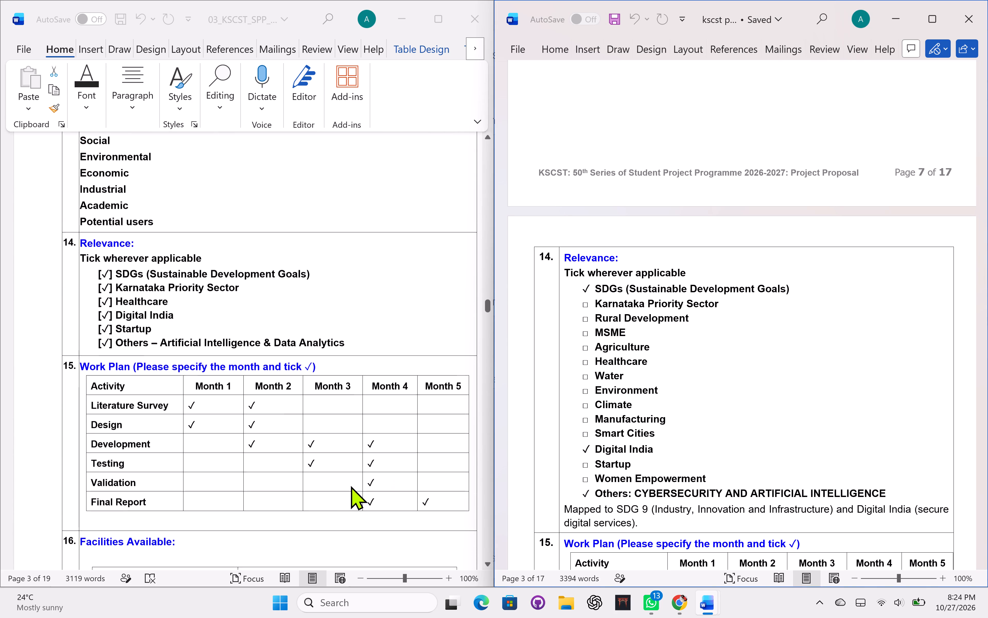
pyautogui.scroll(-2, 351, 486)
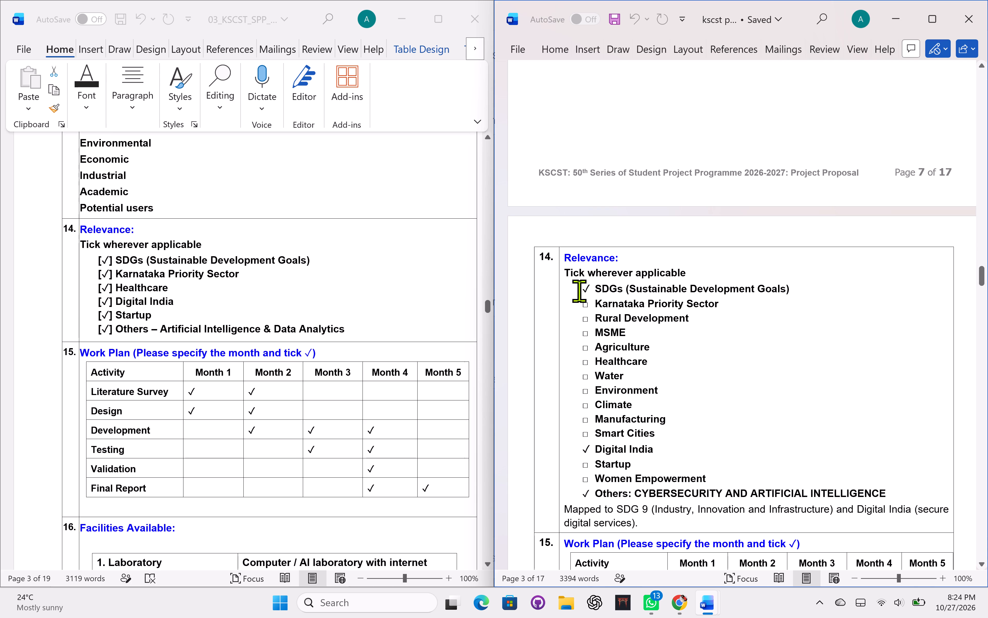
pyautogui.scroll(-1, 364, 513)
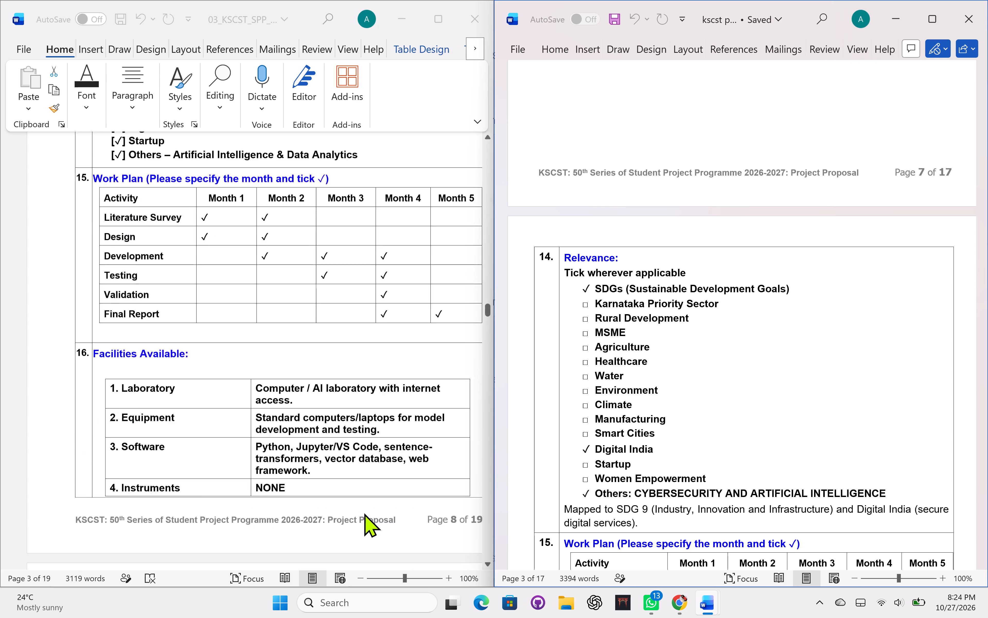
pyautogui.scroll(-1, 364, 513)
pyautogui.scroll(-2, 694, 416)
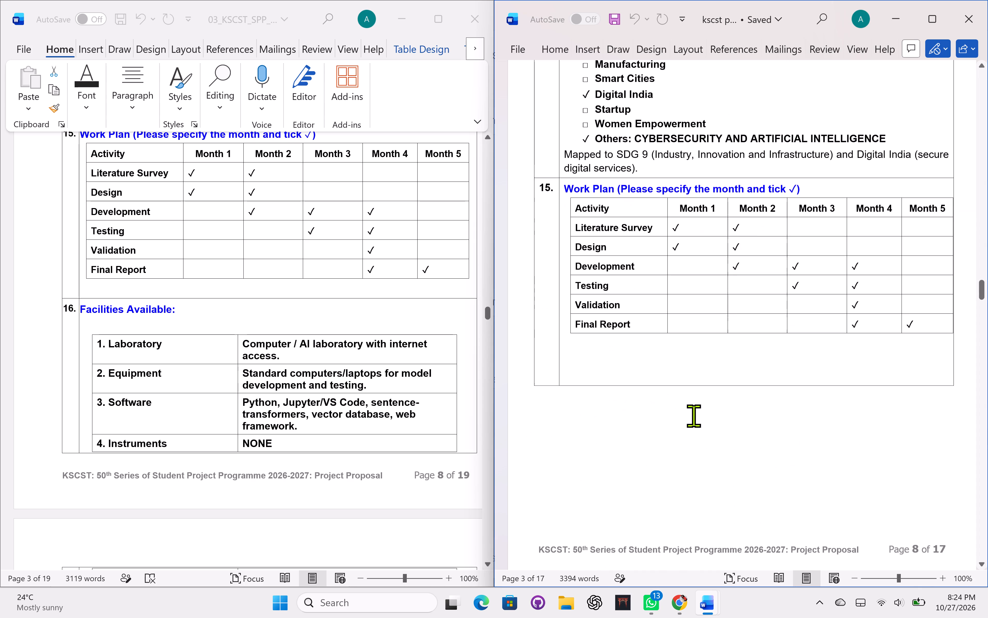
pyautogui.scroll(-3, 419, 453)
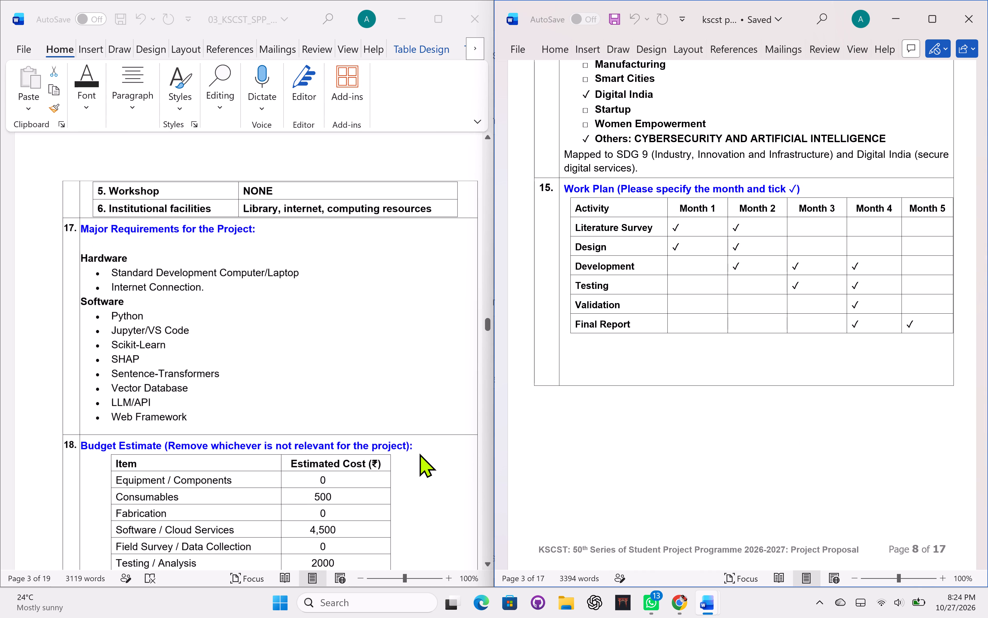
pyautogui.scroll(-3, 688, 382)
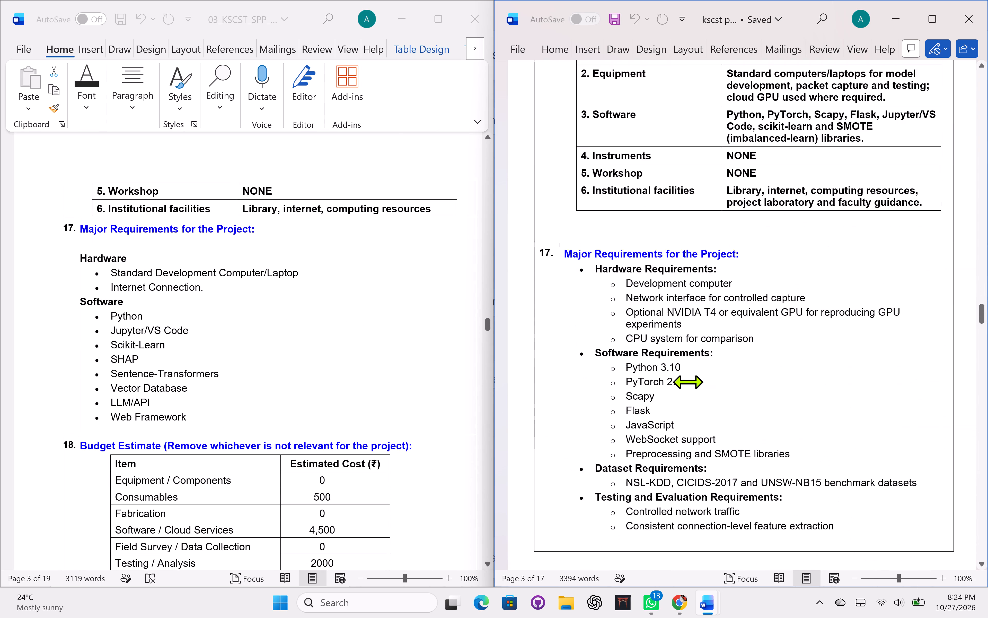
# Insert blank lines before the section 16 heading "Facilities Available" in the diabetes proposal to push it onto the following page.
pyautogui.scroll(3, 688, 382)
pyautogui.scroll(1, 371, 404)
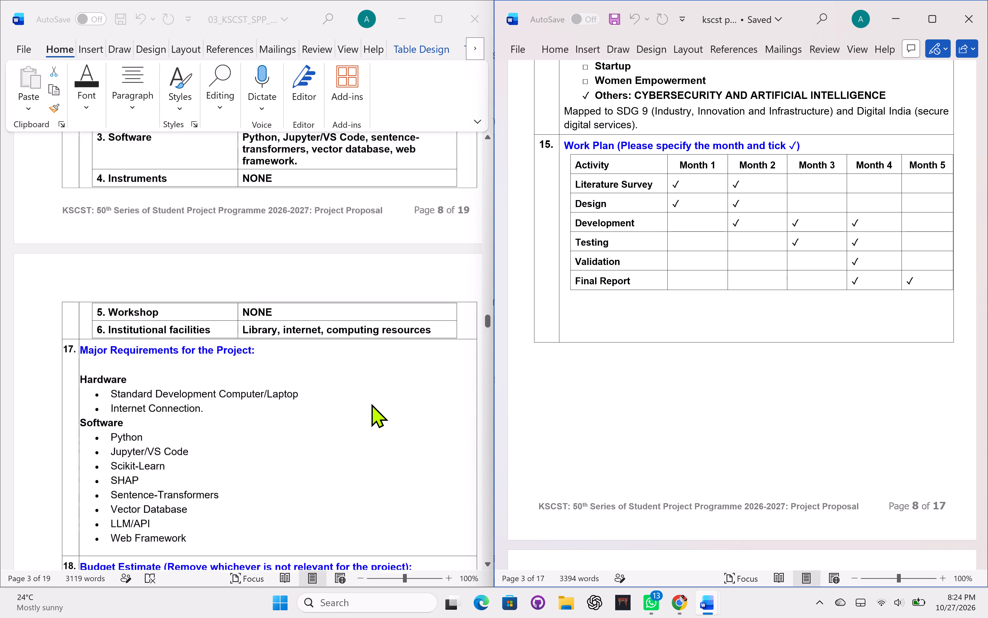
pyautogui.scroll(2, 371, 404)
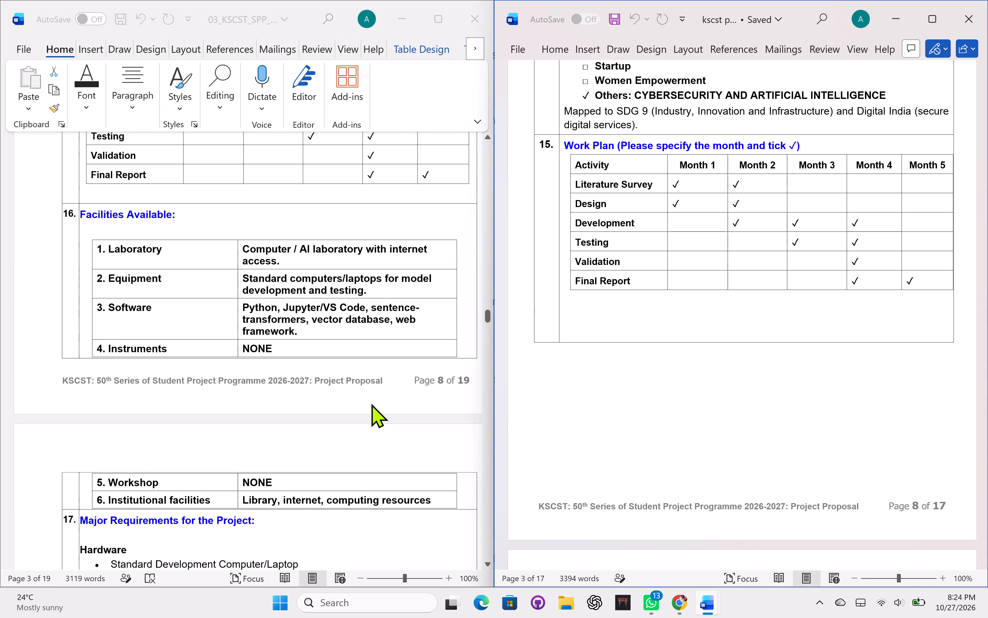
pyautogui.scroll(1, 371, 404)
pyautogui.click(80, 255)
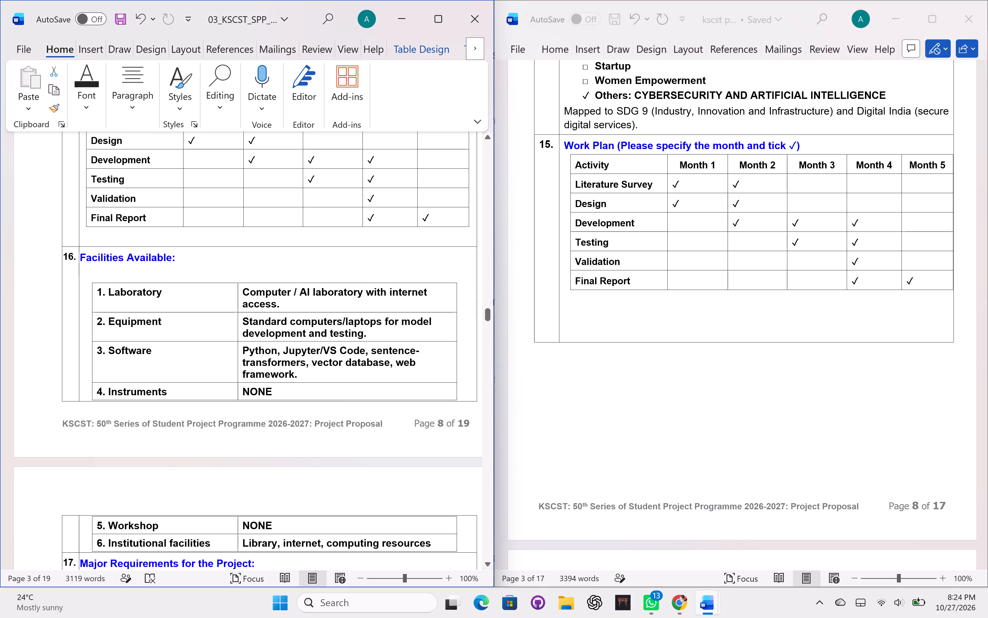
pyautogui.click(84, 259)
pyautogui.press('Left')
pyautogui.press('Return')
pyautogui.press('Return')
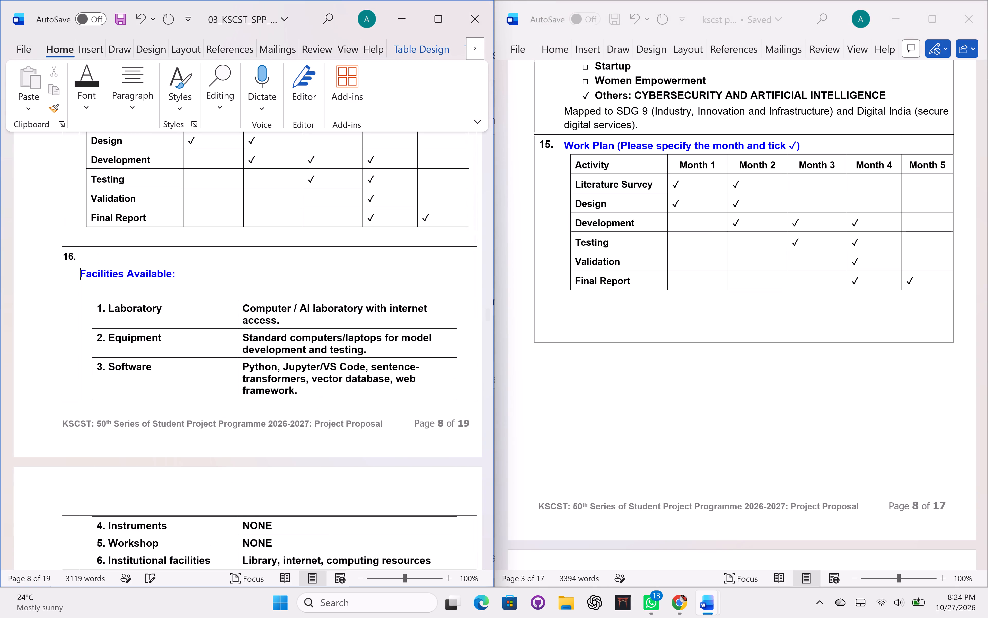
pyautogui.press('Return')
pyautogui.press('Return')
pyautogui.press('Return')
pyautogui.press('Return')
pyautogui.press('Return')
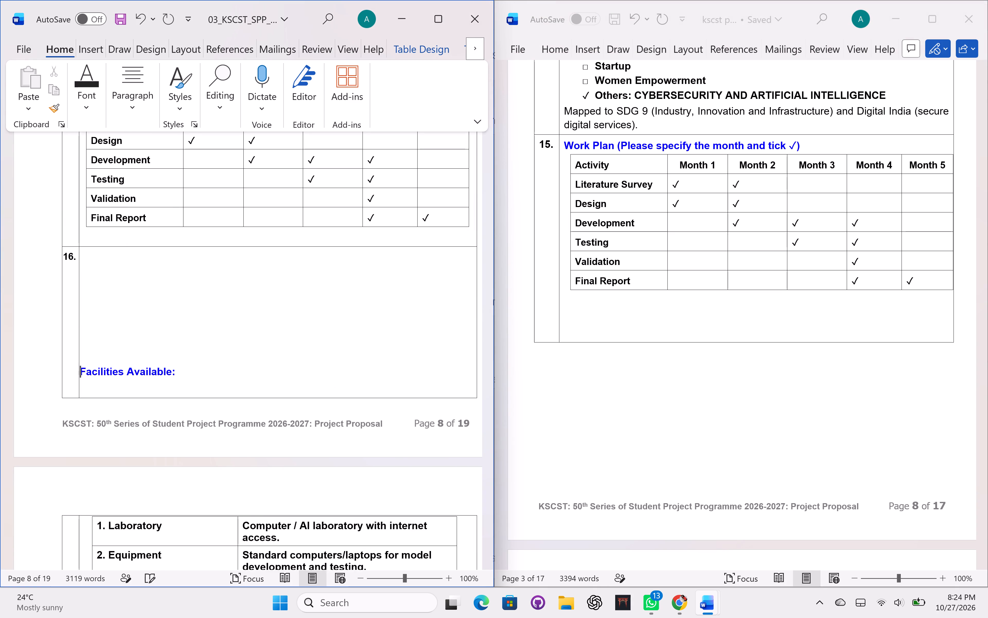
pyautogui.press('Return')
pyautogui.press('Return')
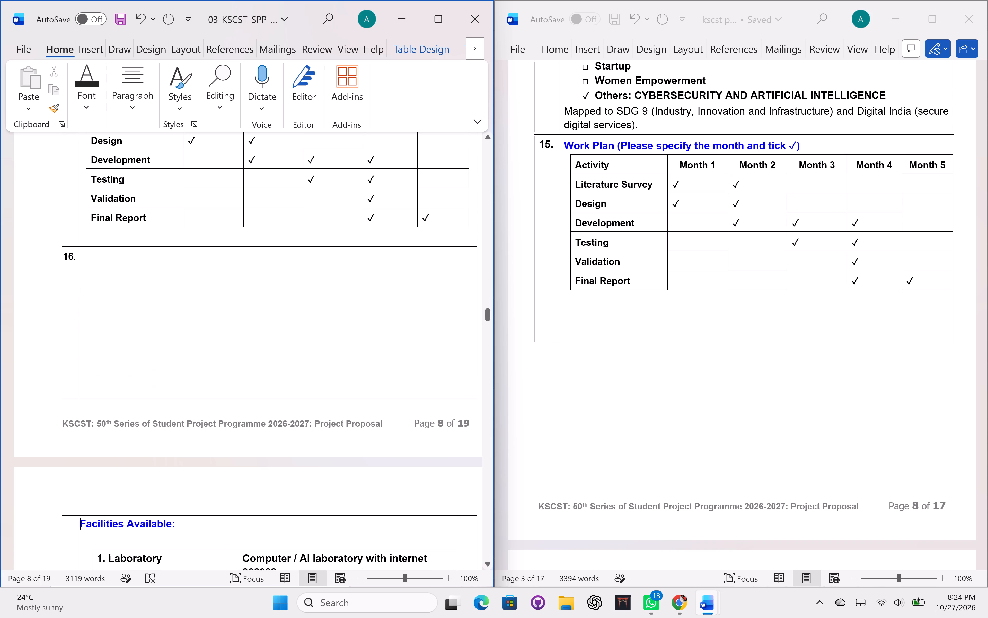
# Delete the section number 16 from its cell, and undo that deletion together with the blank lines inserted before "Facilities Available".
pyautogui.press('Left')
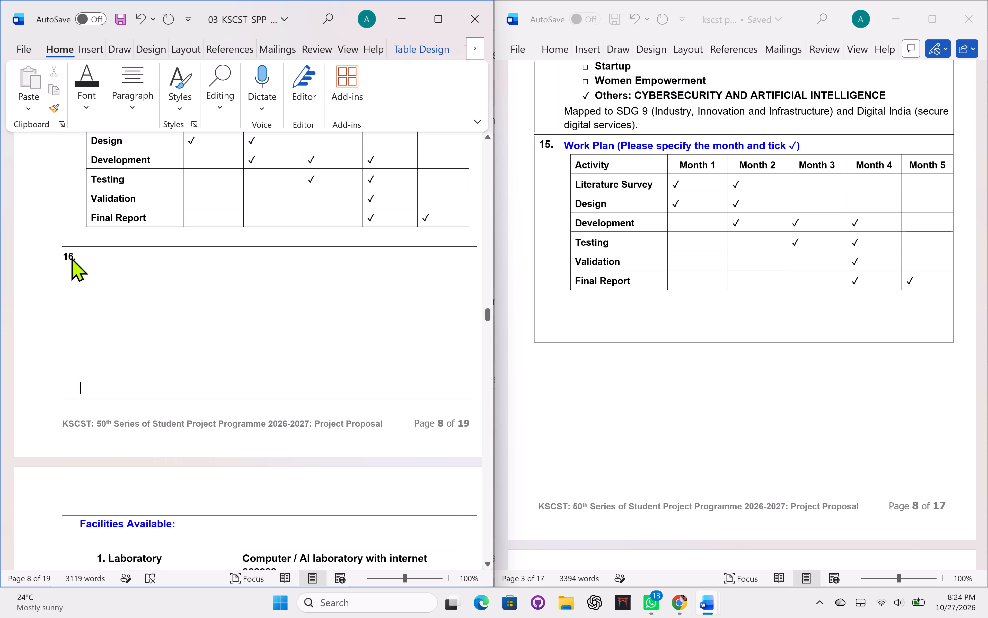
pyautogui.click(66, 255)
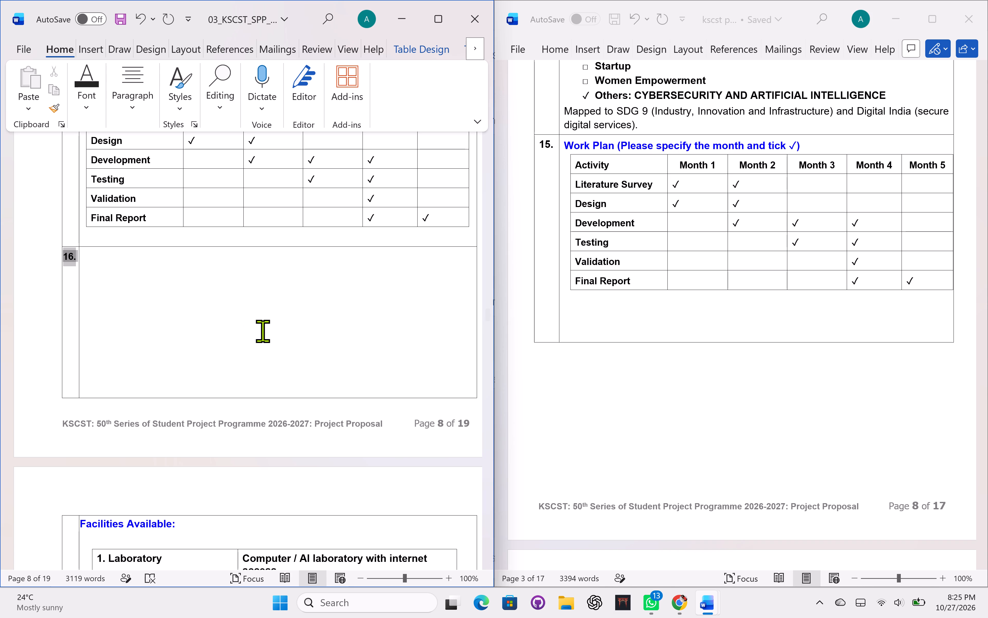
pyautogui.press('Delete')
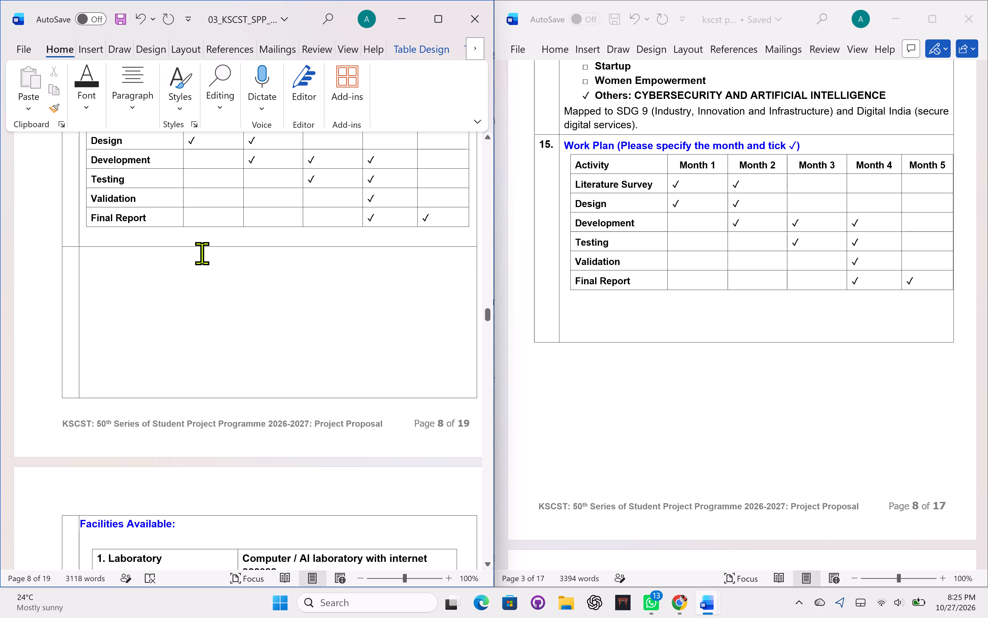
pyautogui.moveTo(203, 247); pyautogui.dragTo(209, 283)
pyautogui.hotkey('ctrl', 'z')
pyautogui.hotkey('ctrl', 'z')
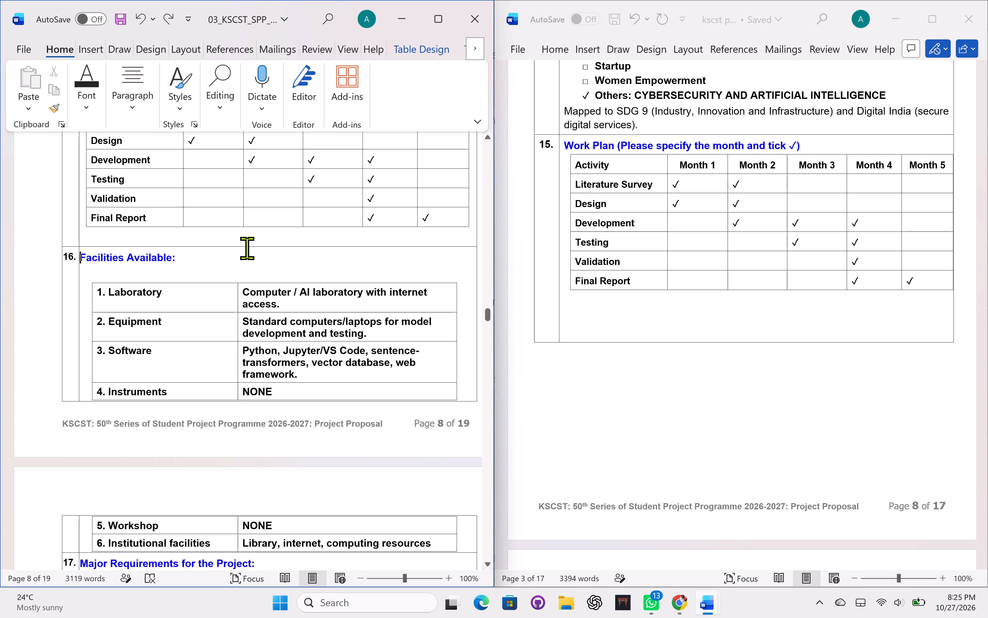
# Increase the height of the section 16 row by moving its lower border further down, away from the Institutional facilities row.
pyautogui.moveTo(250, 246); pyautogui.dragTo(254, 320)
pyautogui.scroll(-1, 255, 496)
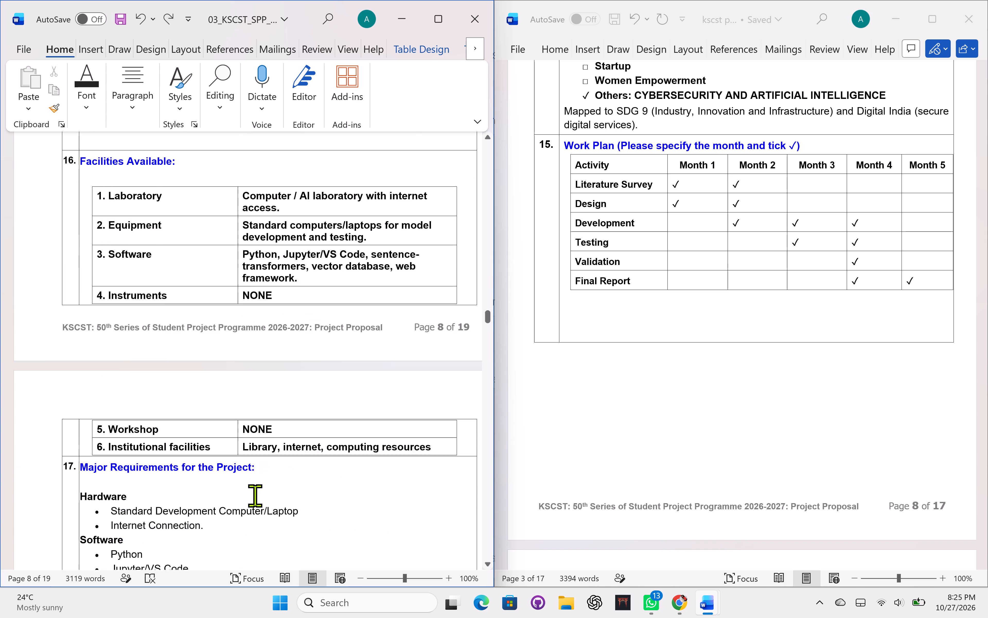
pyautogui.scroll(-1, 255, 496)
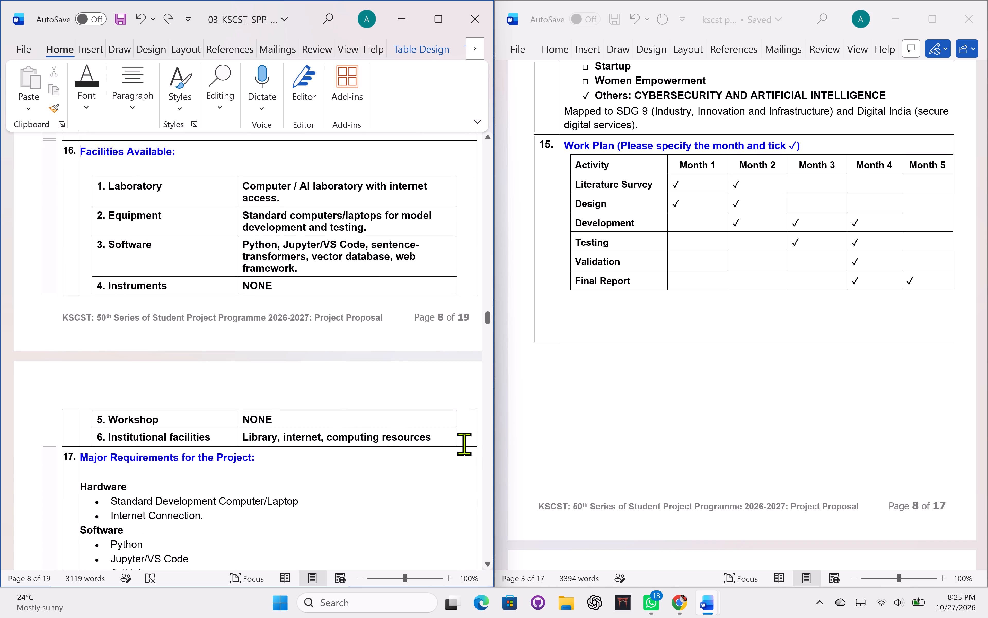
pyautogui.click(464, 444)
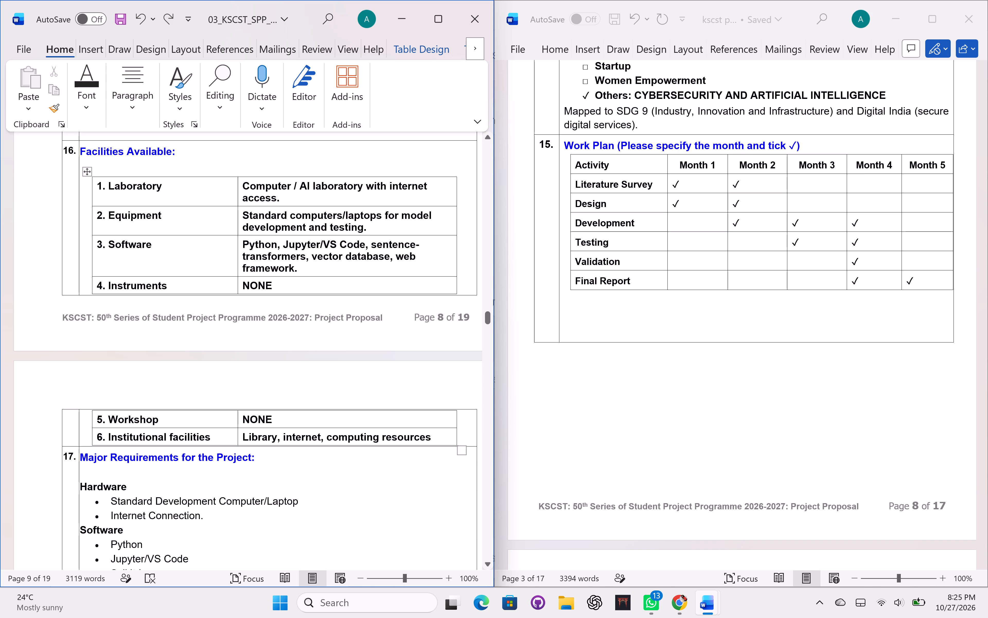
pyautogui.moveTo(472, 447); pyautogui.dragTo(472, 527)
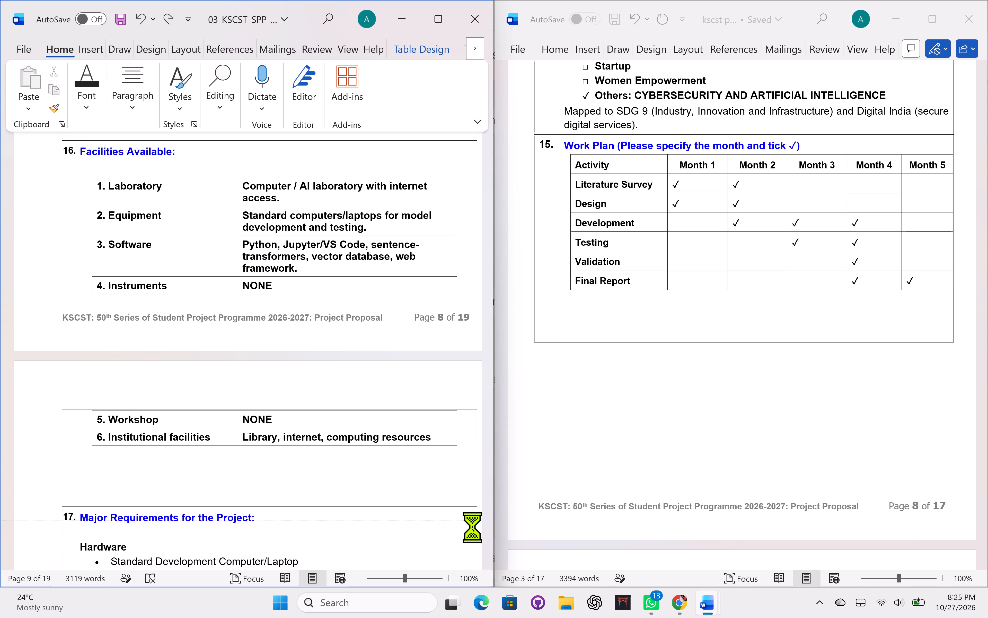
pyautogui.moveTo(472, 527); pyautogui.dragTo(472, 556)
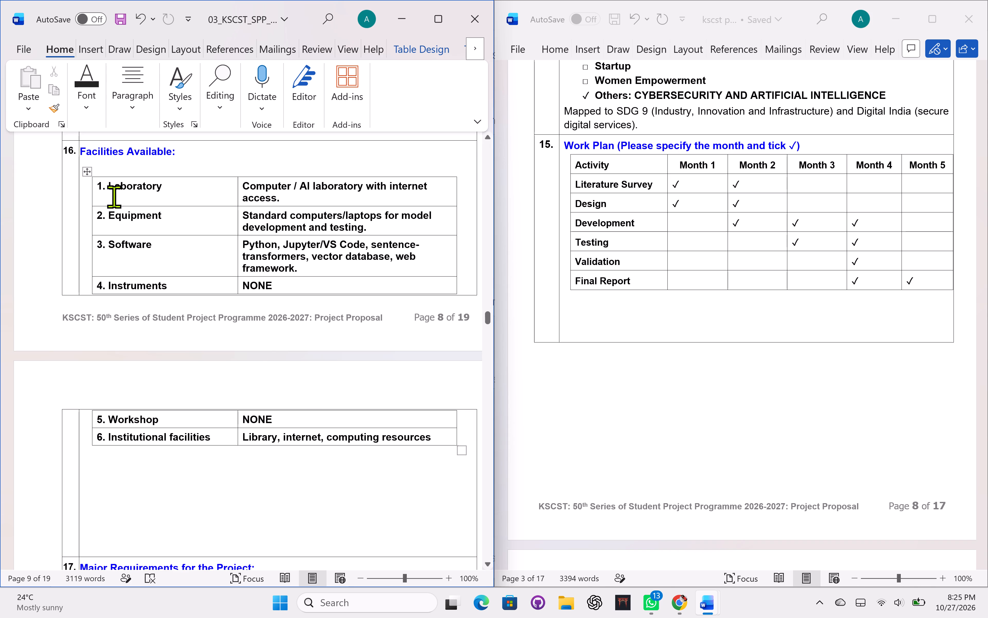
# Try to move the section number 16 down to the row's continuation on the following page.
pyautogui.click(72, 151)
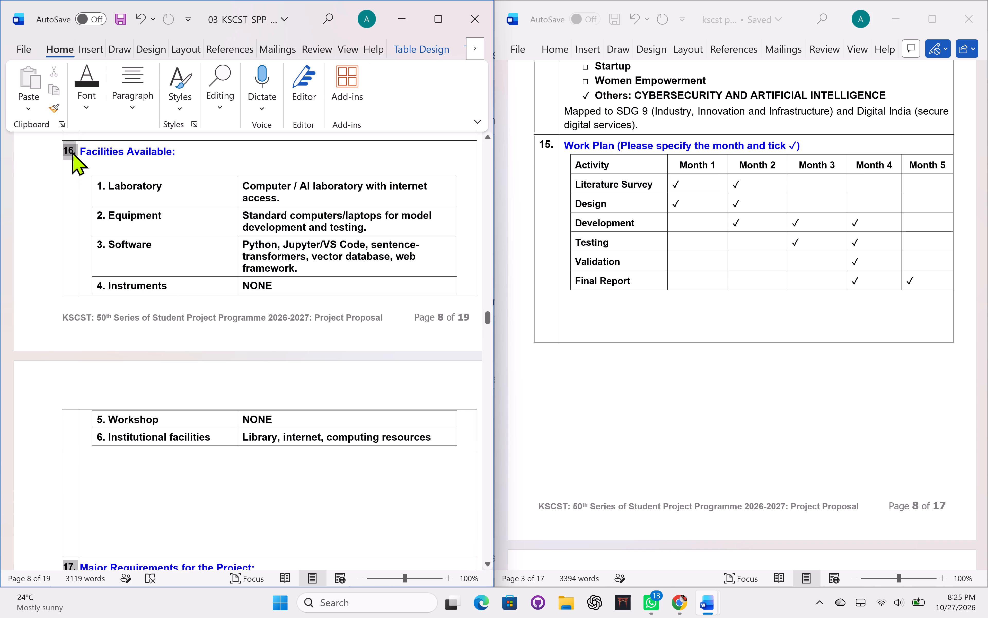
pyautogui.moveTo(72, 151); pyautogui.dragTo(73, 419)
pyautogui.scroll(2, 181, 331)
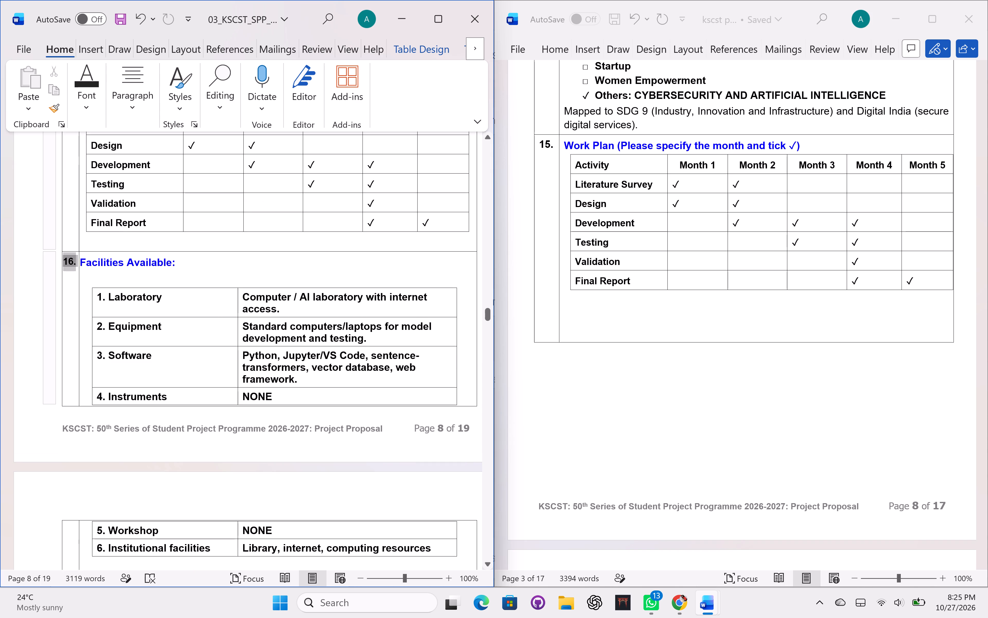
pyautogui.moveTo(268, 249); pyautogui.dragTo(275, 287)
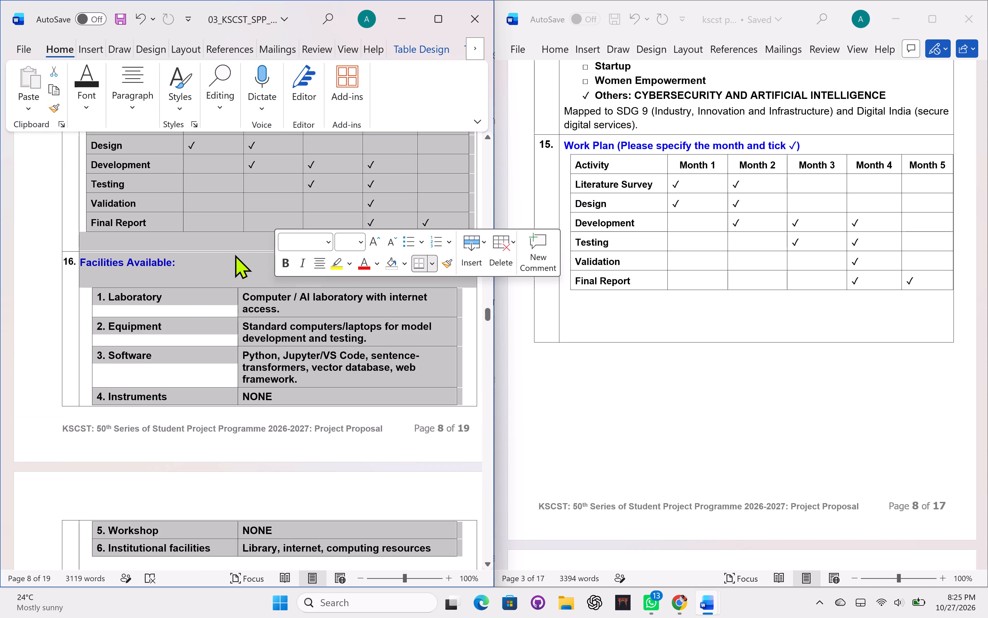
# Insert nine blank lines before the section 16 heading "Facilities Available" to push it and its table onto the following page.
pyautogui.click(233, 256)
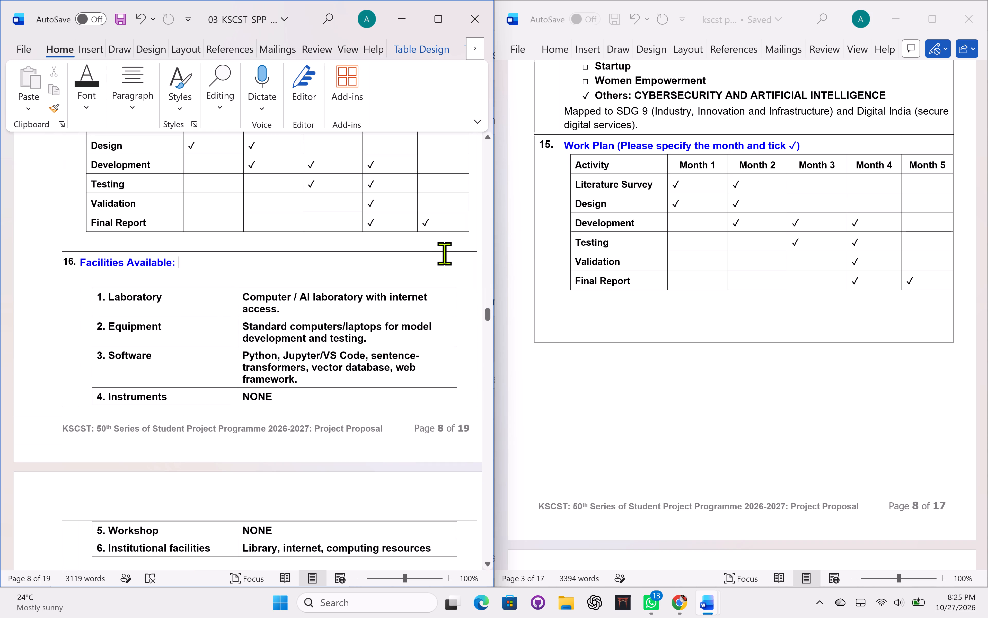
pyautogui.click(444, 254)
pyautogui.press('Left')
pyautogui.press('Left')
pyautogui.press('Left')
pyautogui.press('Left')
pyautogui.press('Left')
pyautogui.press('Left')
pyautogui.press('Left')
pyautogui.press('Left')
pyautogui.press('Left')
pyautogui.press('Left')
pyautogui.press('Left')
pyautogui.press('Left')
pyautogui.press('Left')
pyautogui.press('Left')
pyautogui.press('Left')
pyautogui.press('Left')
pyautogui.press('Left')
pyautogui.press('Left')
pyautogui.press('Left')
pyautogui.press('Left')
pyautogui.press('Left')
pyautogui.press('Left')
pyautogui.press('Return')
pyautogui.press('Return')
pyautogui.press('Return')
pyautogui.press('Return')
pyautogui.press('Return')
pyautogui.press('Return')
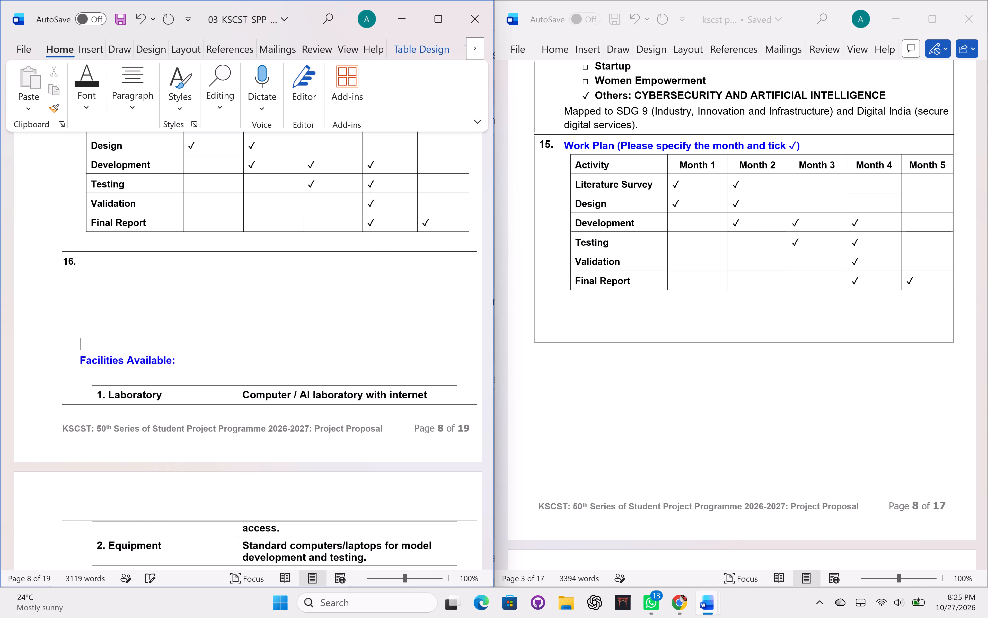
pyautogui.press('Return')
pyautogui.press('Return')
pyautogui.press('Return')
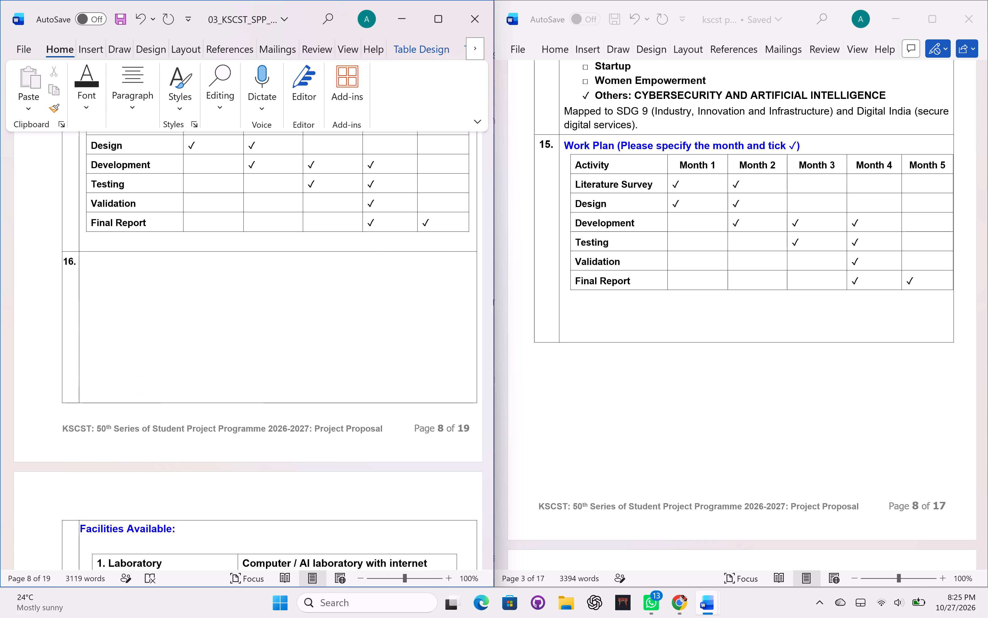
pyautogui.press('Left')
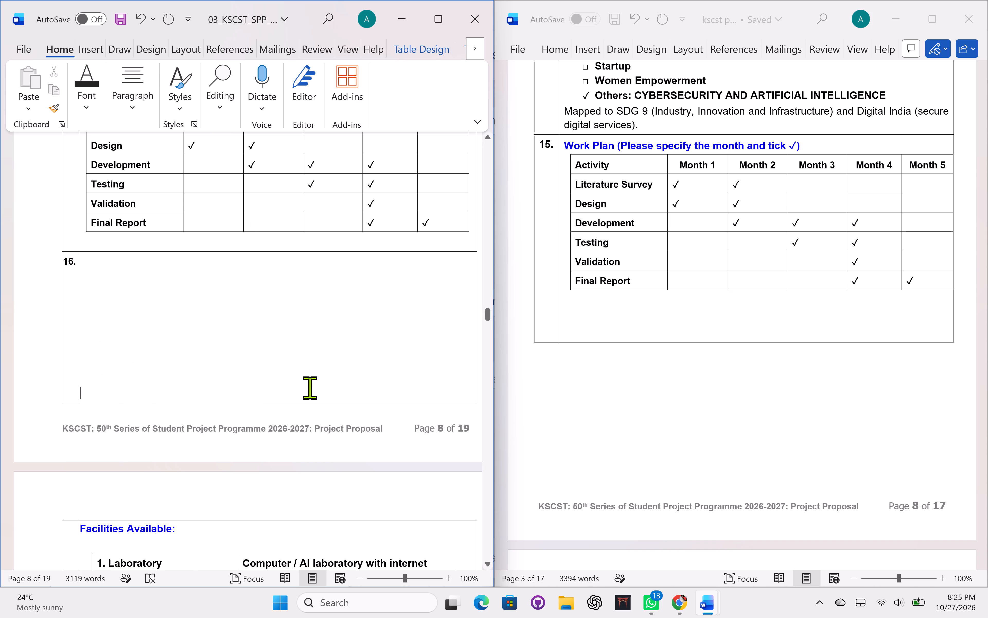
pyautogui.scroll(-2, 310, 388)
pyautogui.scroll(1, 310, 388)
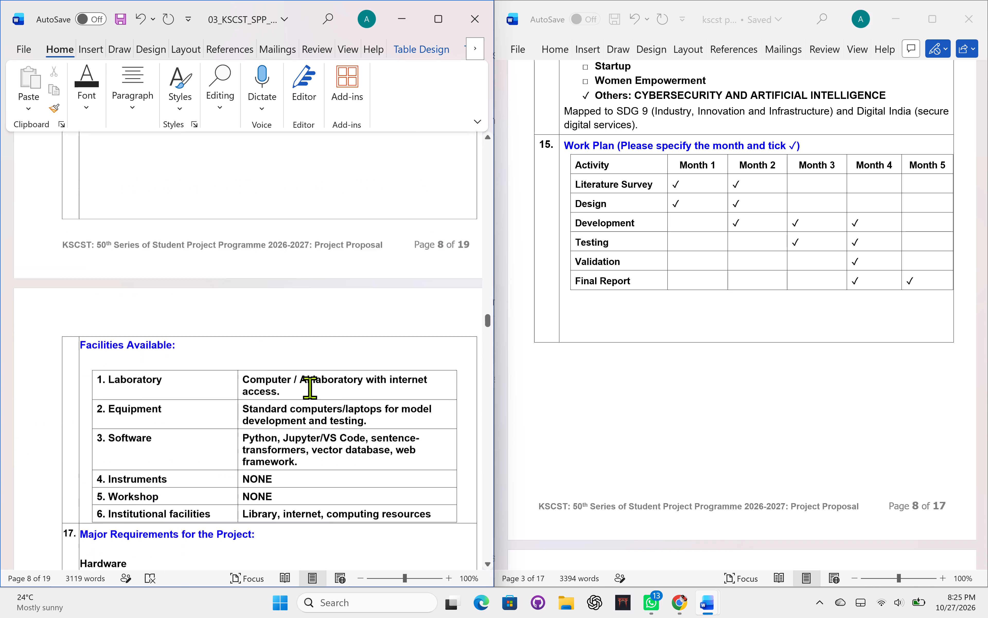
pyautogui.scroll(1, 310, 388)
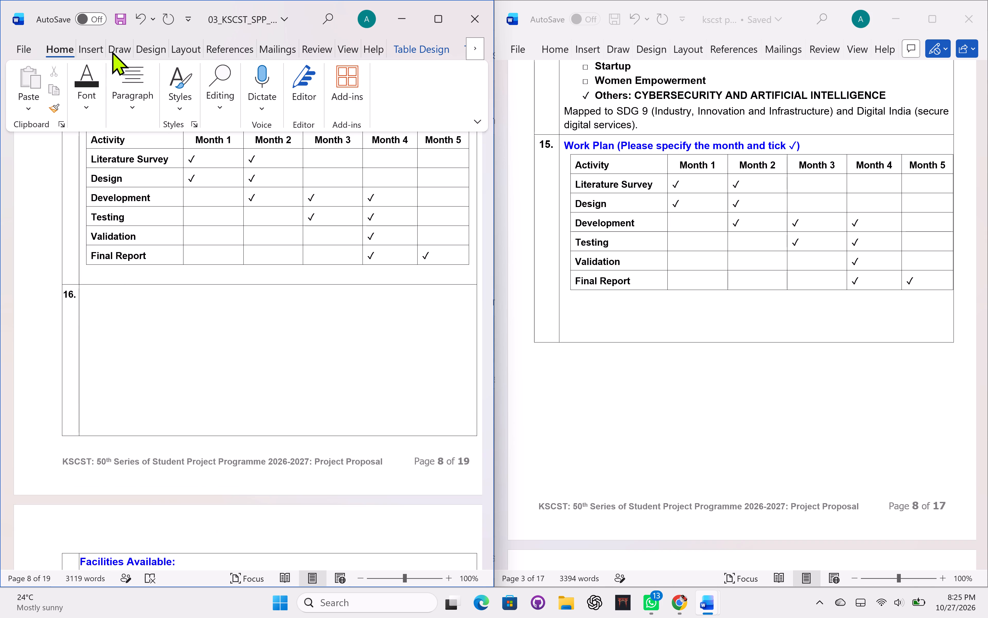
# Maximize the window of the diabetes proposal.
pyautogui.click(87, 51)
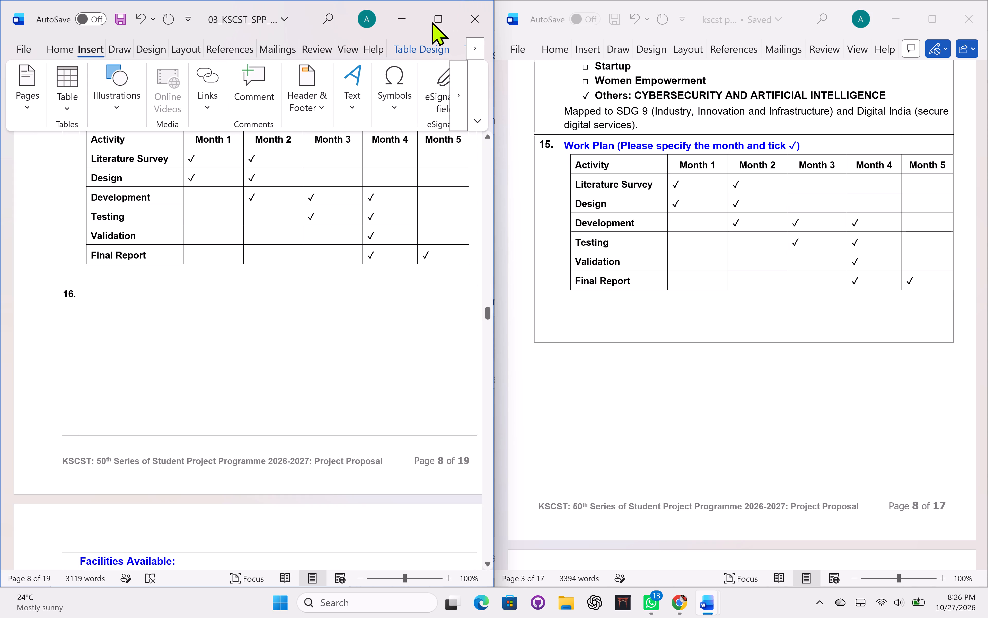
pyautogui.click(393, 48)
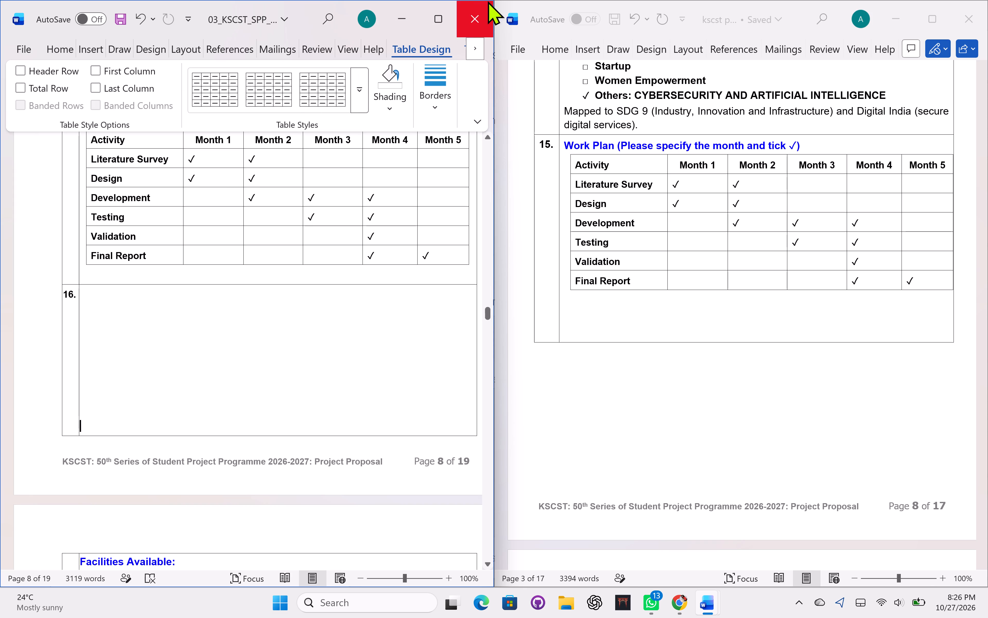
pyautogui.click(440, 5)
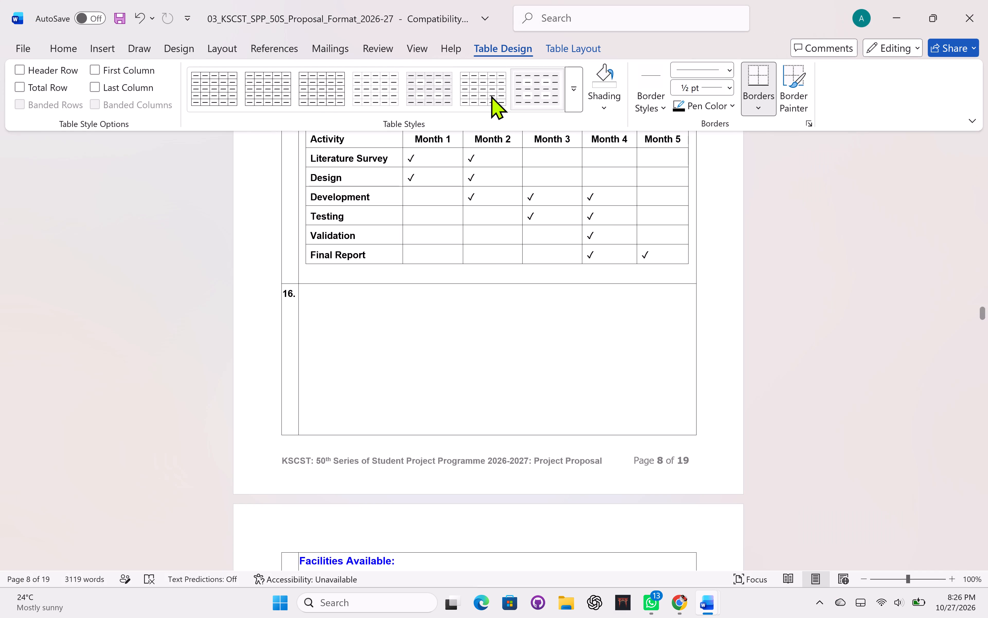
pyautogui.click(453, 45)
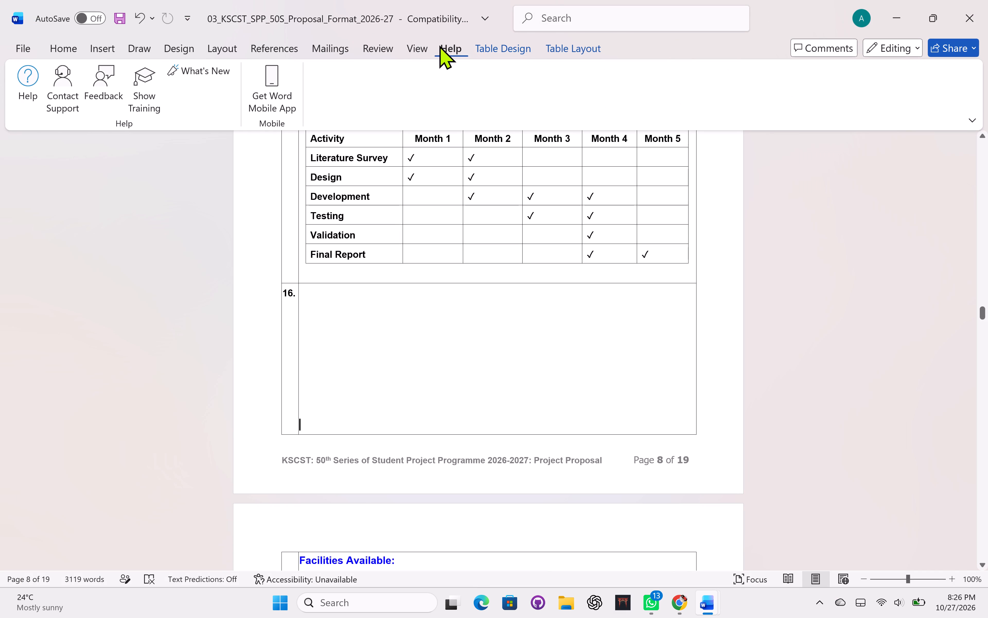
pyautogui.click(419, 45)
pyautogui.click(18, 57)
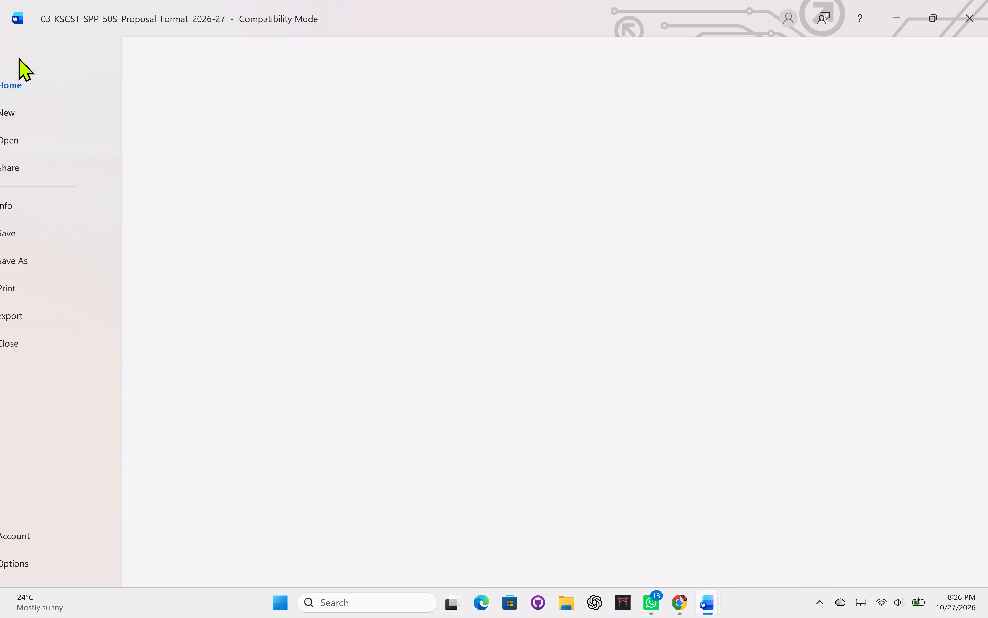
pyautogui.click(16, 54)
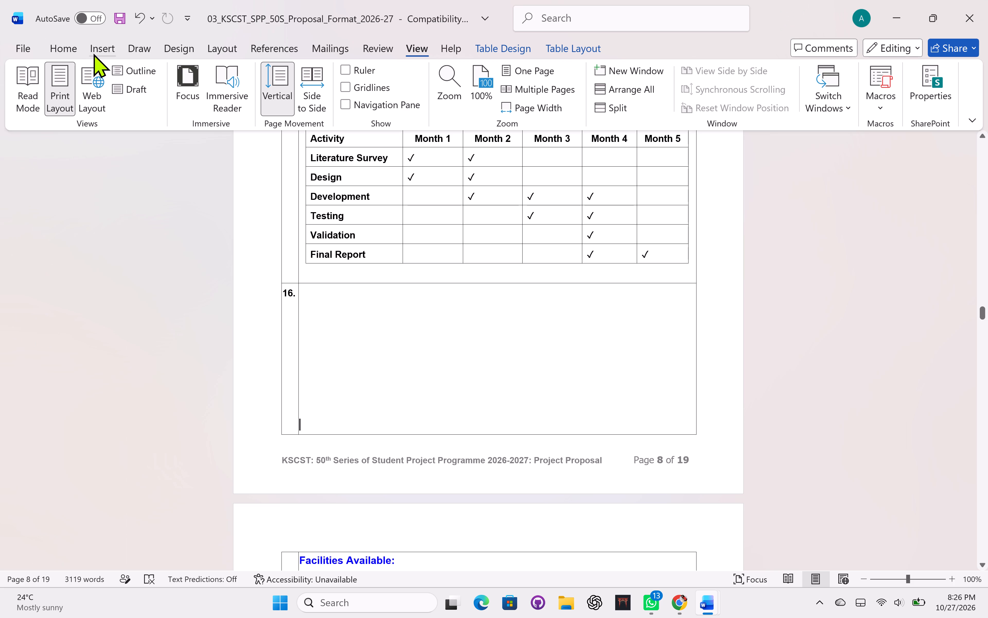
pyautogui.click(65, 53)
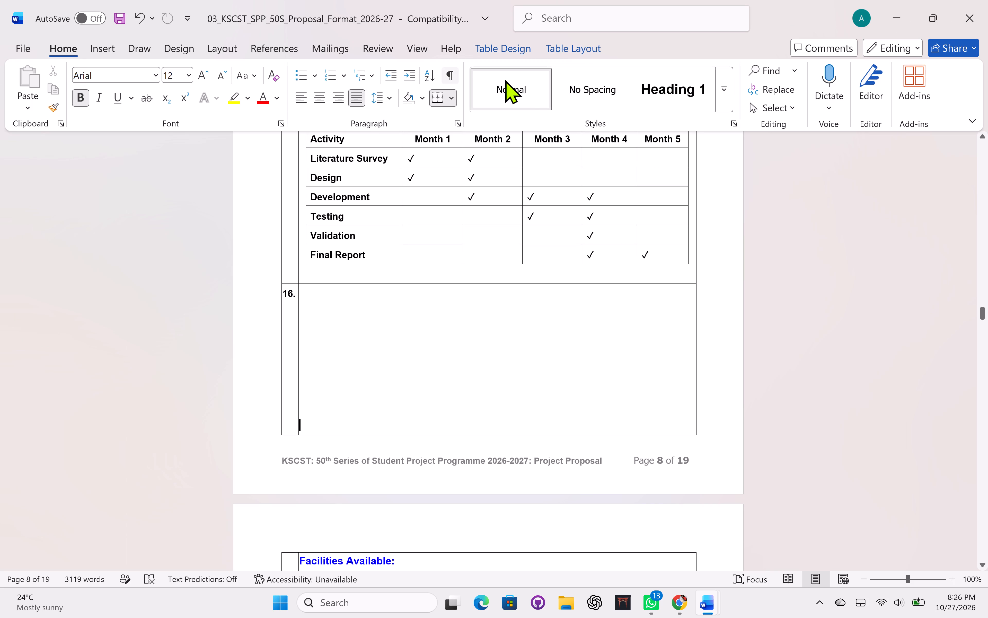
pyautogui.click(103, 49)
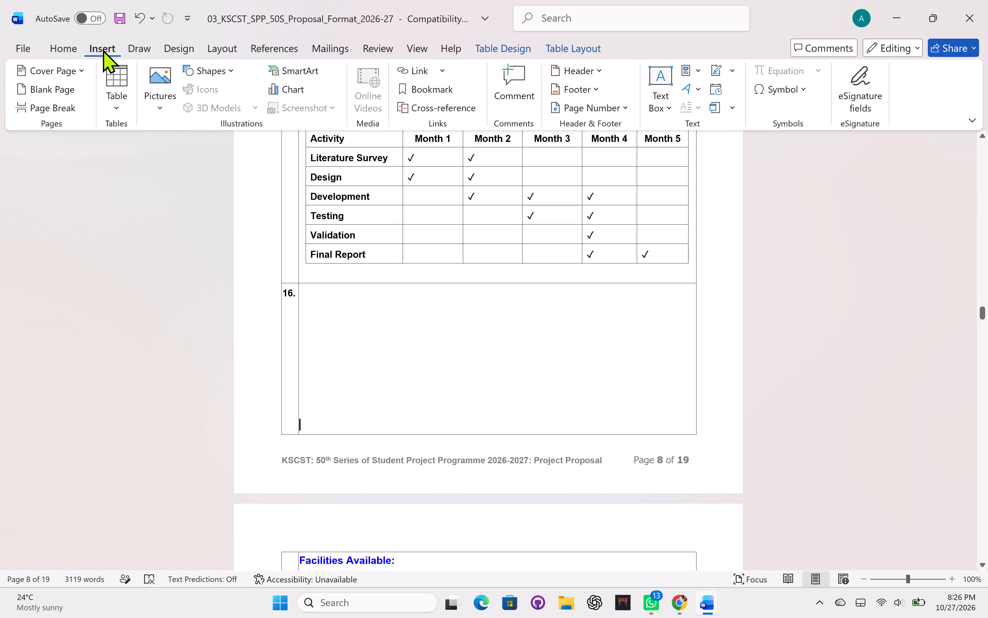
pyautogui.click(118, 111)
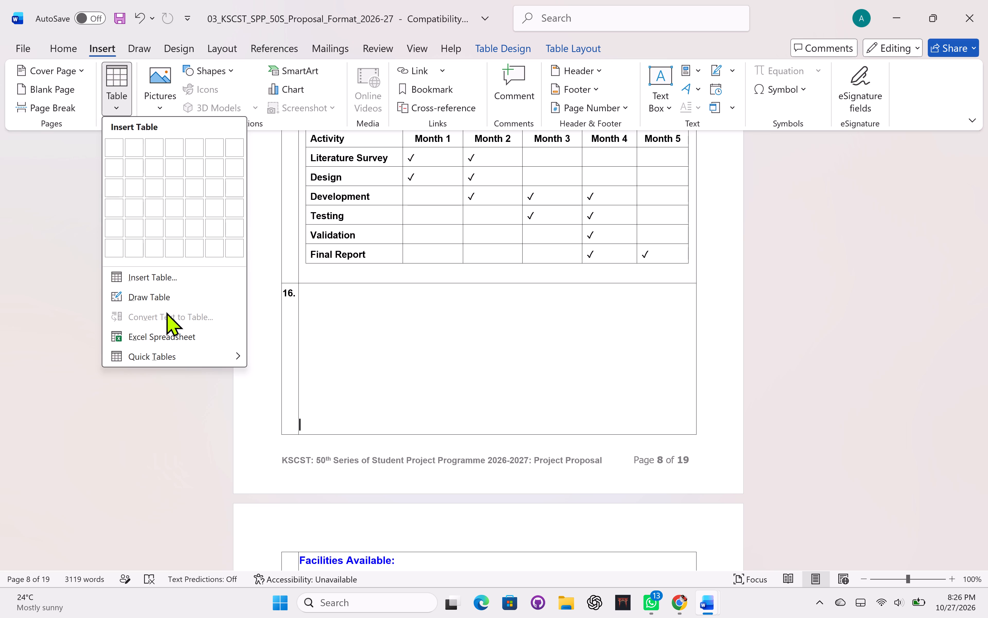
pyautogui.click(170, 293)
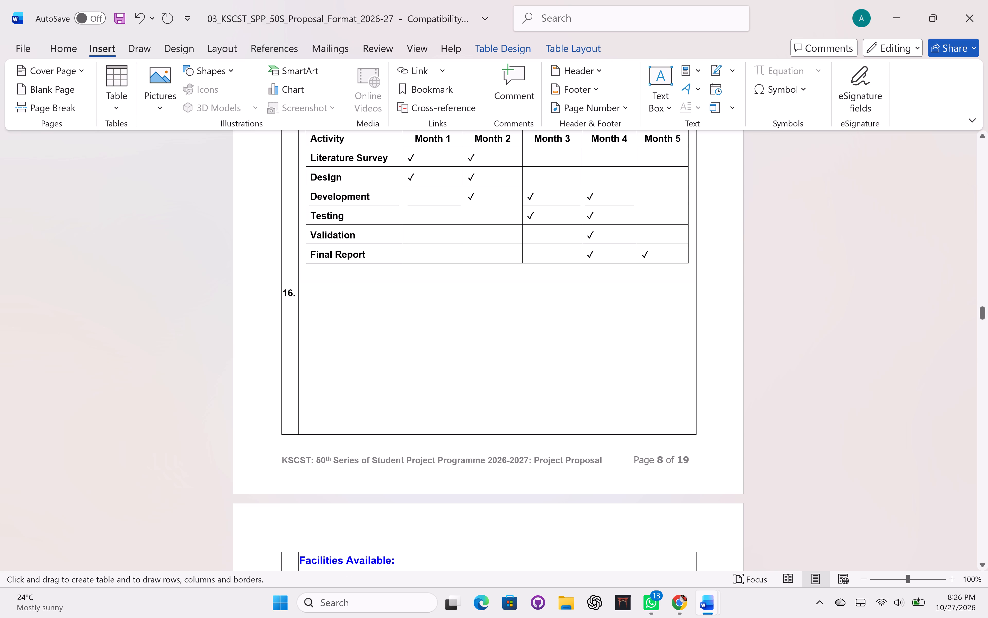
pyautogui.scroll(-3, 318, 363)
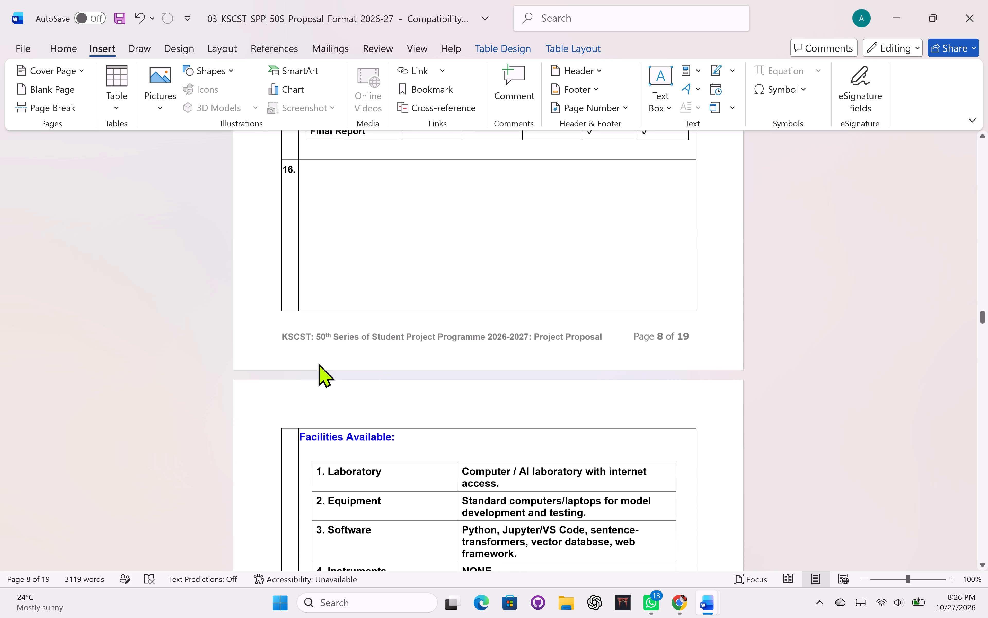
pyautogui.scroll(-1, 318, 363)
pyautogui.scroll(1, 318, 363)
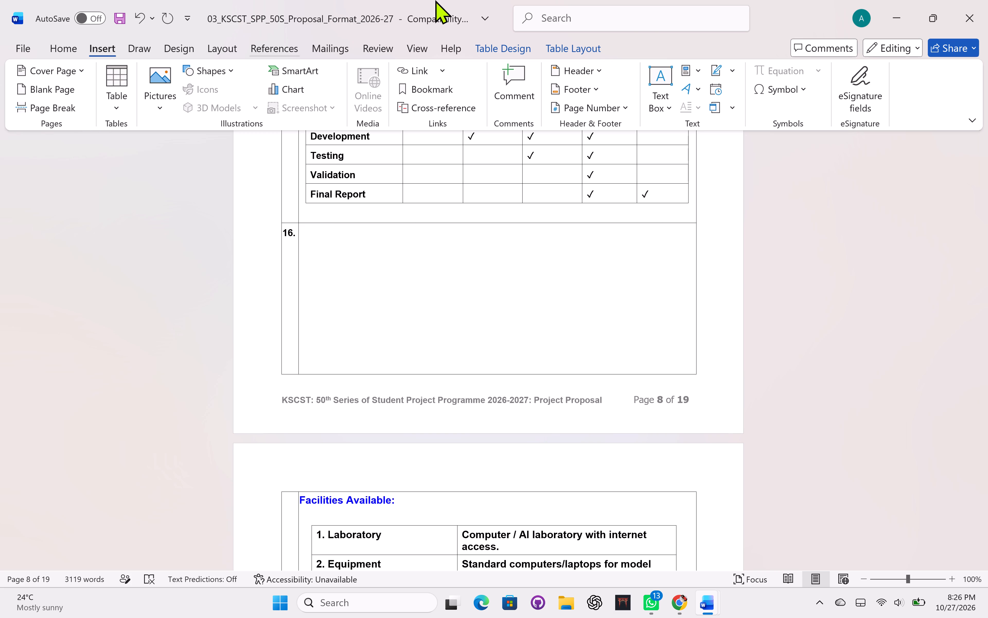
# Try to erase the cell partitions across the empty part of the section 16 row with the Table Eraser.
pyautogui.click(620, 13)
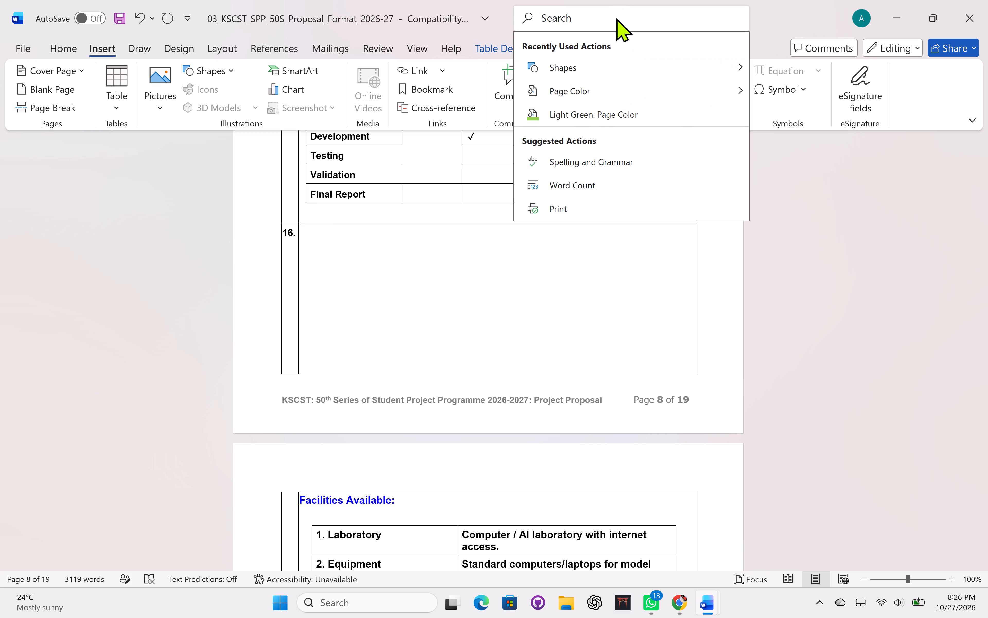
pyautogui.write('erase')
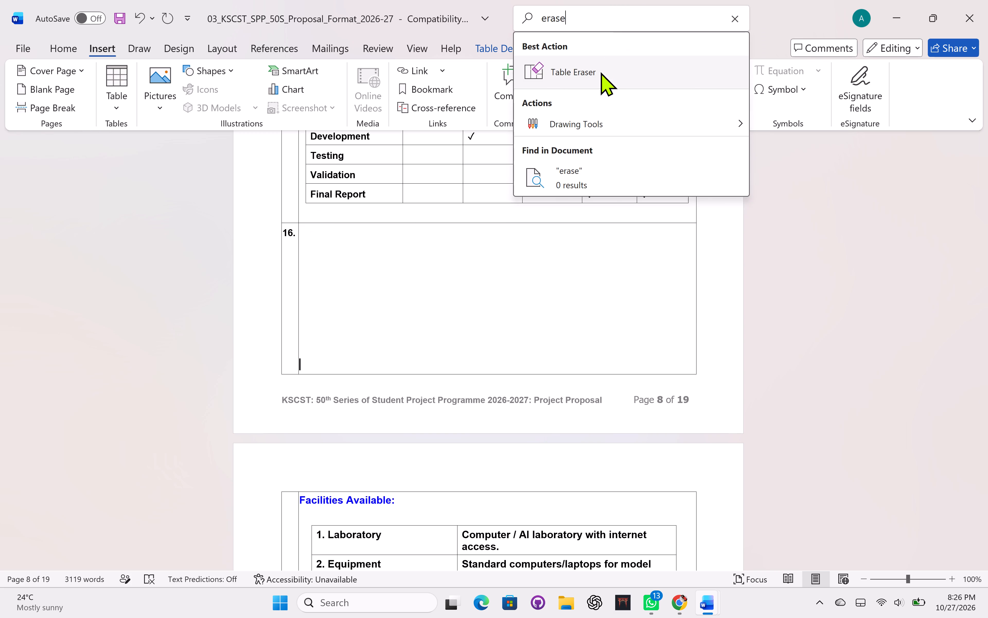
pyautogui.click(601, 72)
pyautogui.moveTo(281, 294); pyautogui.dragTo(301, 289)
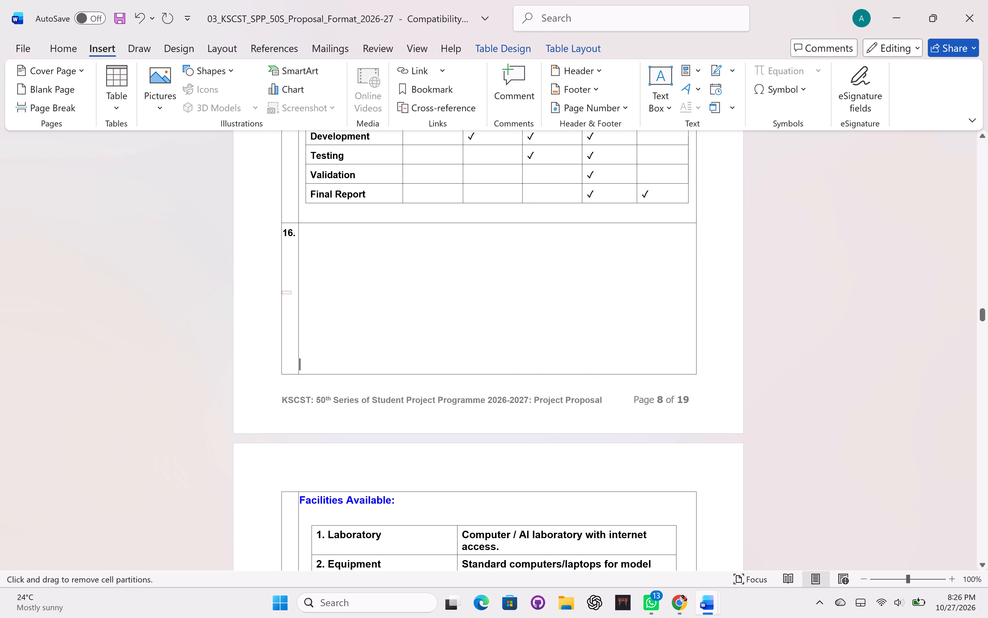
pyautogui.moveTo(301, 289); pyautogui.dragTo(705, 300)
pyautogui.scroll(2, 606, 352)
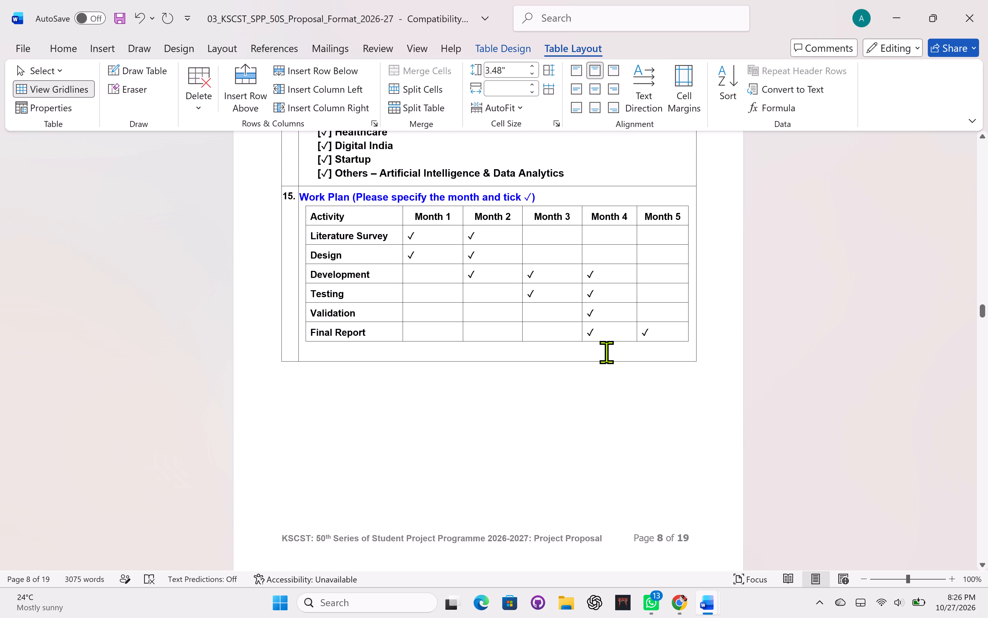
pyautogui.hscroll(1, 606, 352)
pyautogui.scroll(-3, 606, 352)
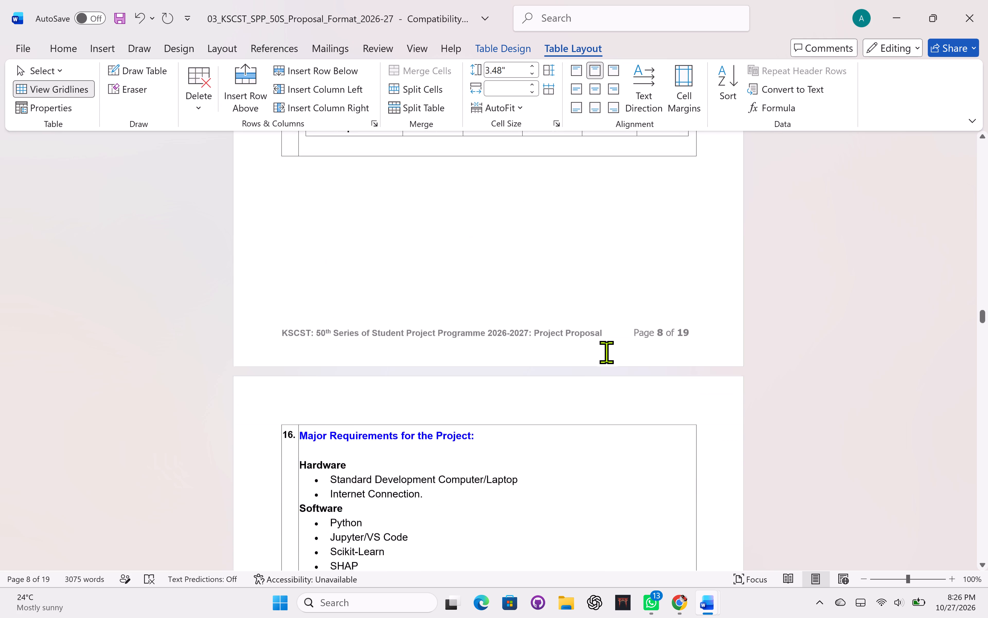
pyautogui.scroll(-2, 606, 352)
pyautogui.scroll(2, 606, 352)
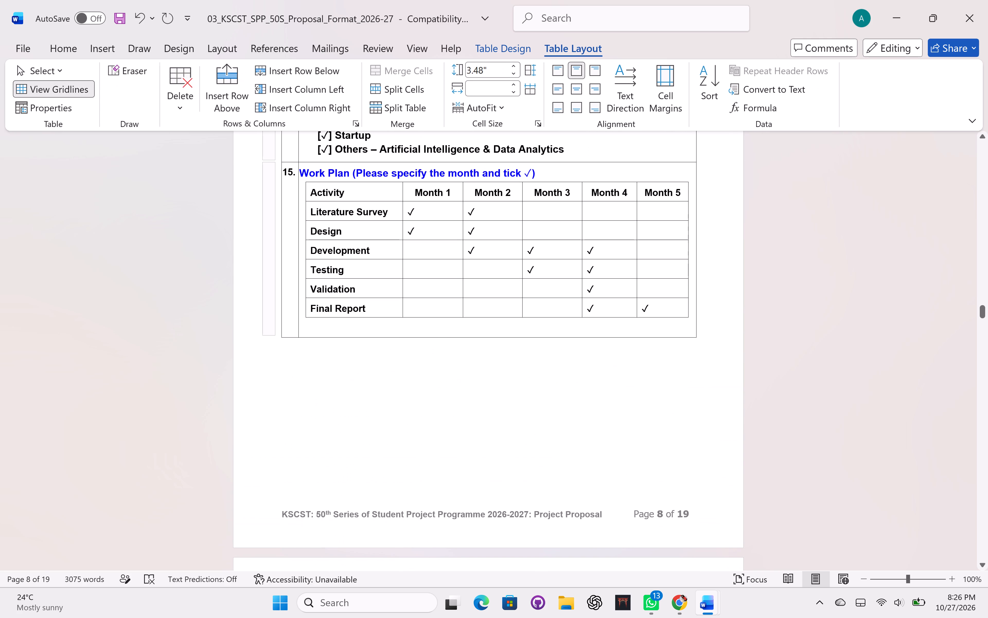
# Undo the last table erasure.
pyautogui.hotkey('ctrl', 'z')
# Delete the number "16." from the number cell of the "Facilities Available" row on page 8.
pyautogui.keyDown('ctrl'); pyautogui.scroll(-1, 606, 352); pyautogui.keyUp('ctrl')
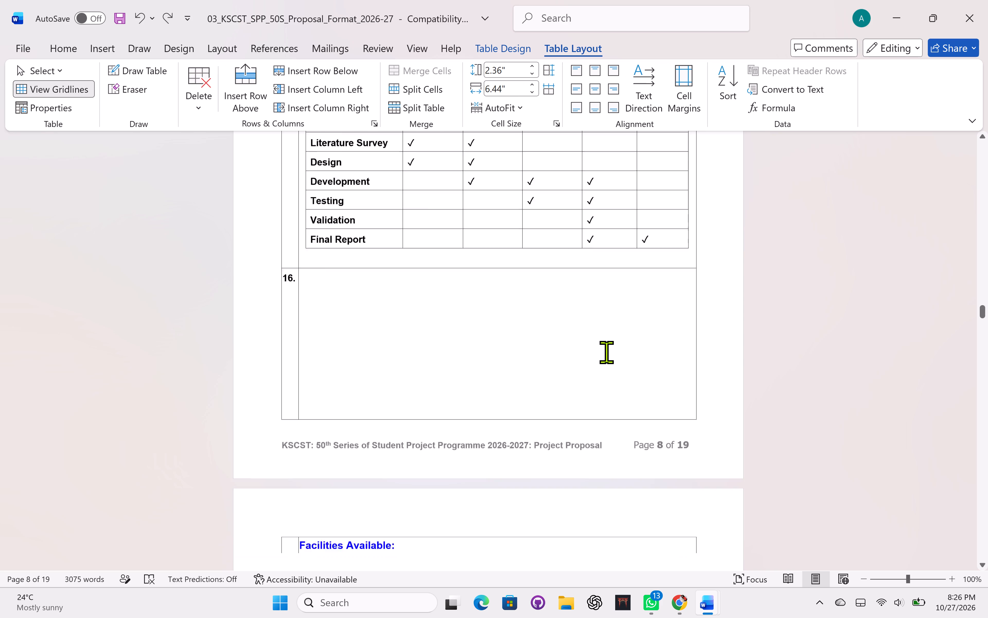
pyautogui.keyDown('ctrl'); pyautogui.scroll(-3, 606, 352); pyautogui.keyUp('ctrl')
pyautogui.scroll(1, 606, 352)
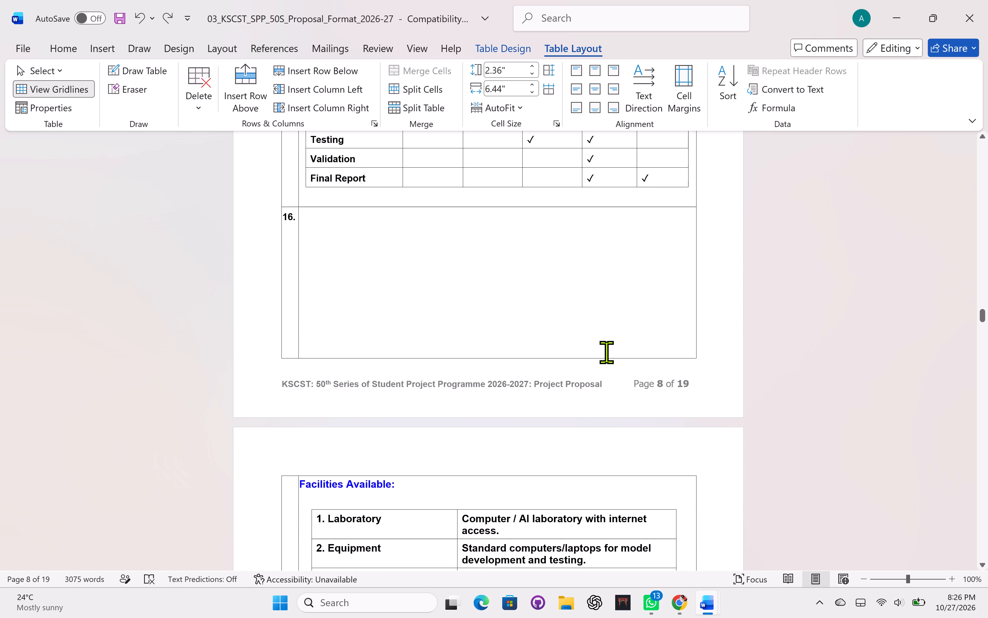
pyautogui.scroll(1, 606, 352)
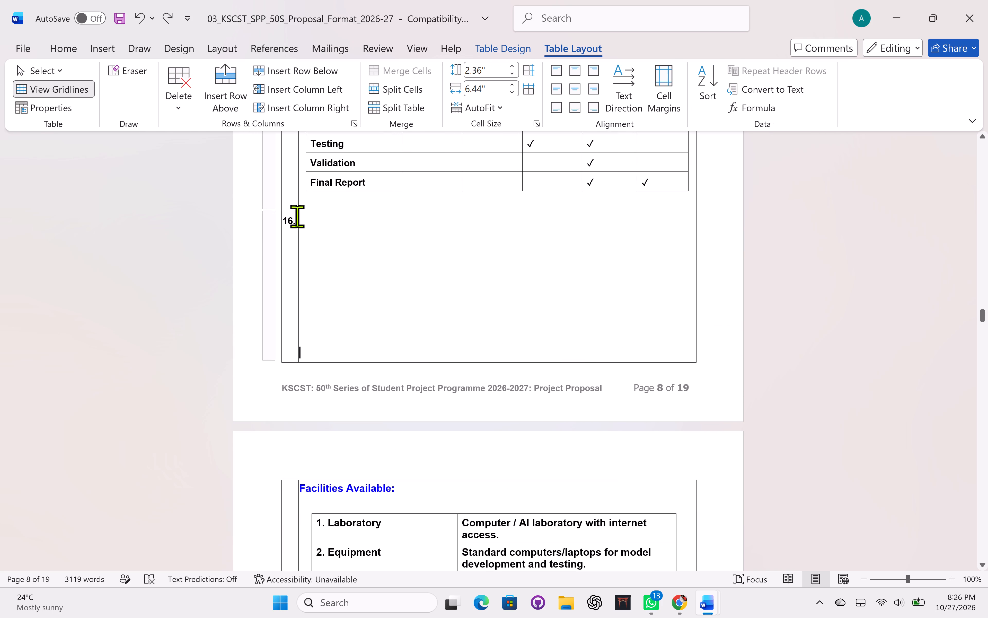
pyautogui.moveTo(290, 221); pyautogui.dragTo(269, 226)
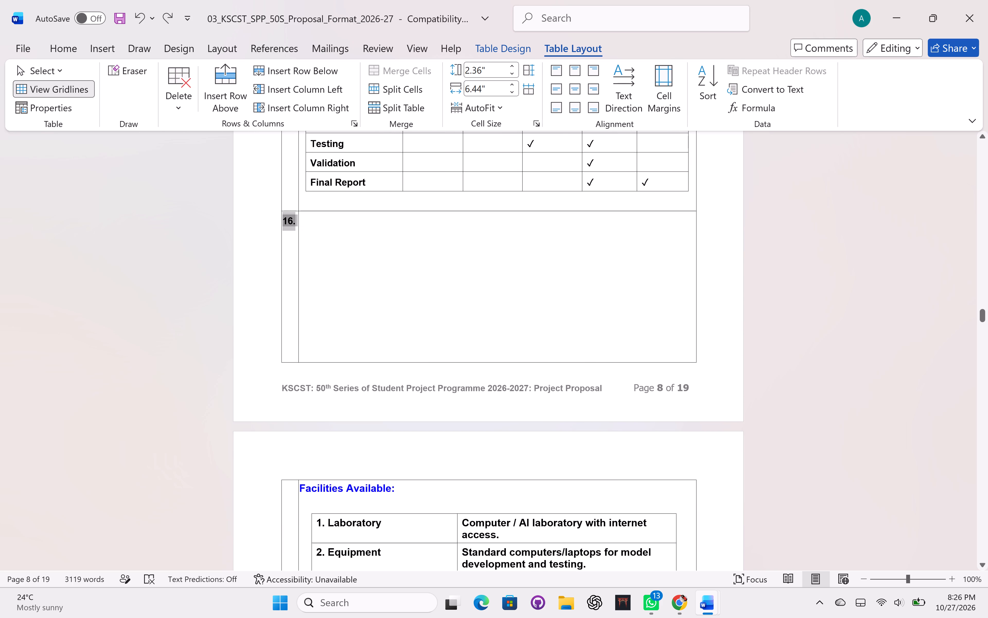
pyautogui.press('BackSpace')
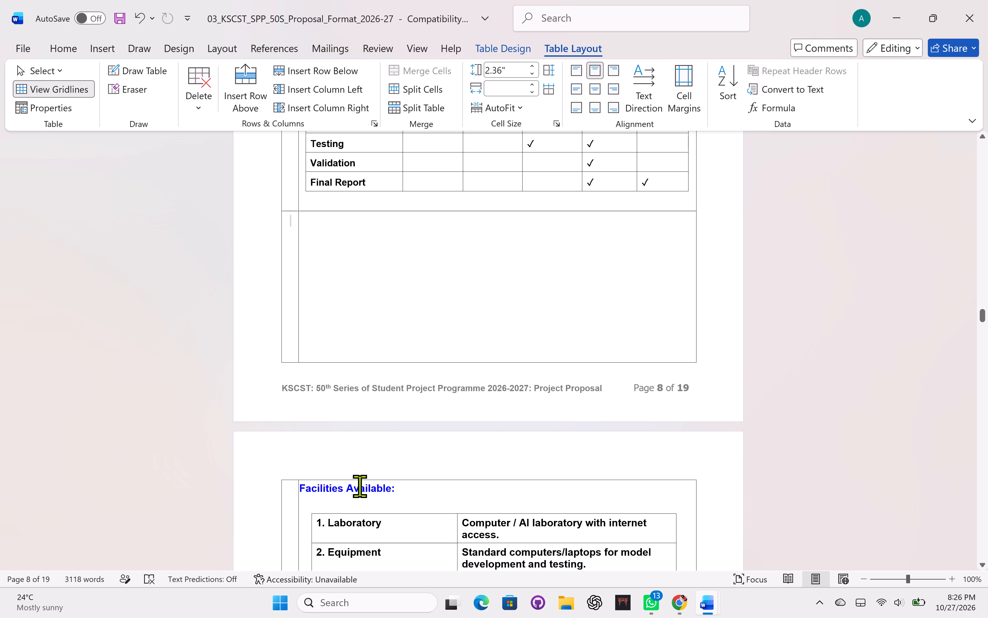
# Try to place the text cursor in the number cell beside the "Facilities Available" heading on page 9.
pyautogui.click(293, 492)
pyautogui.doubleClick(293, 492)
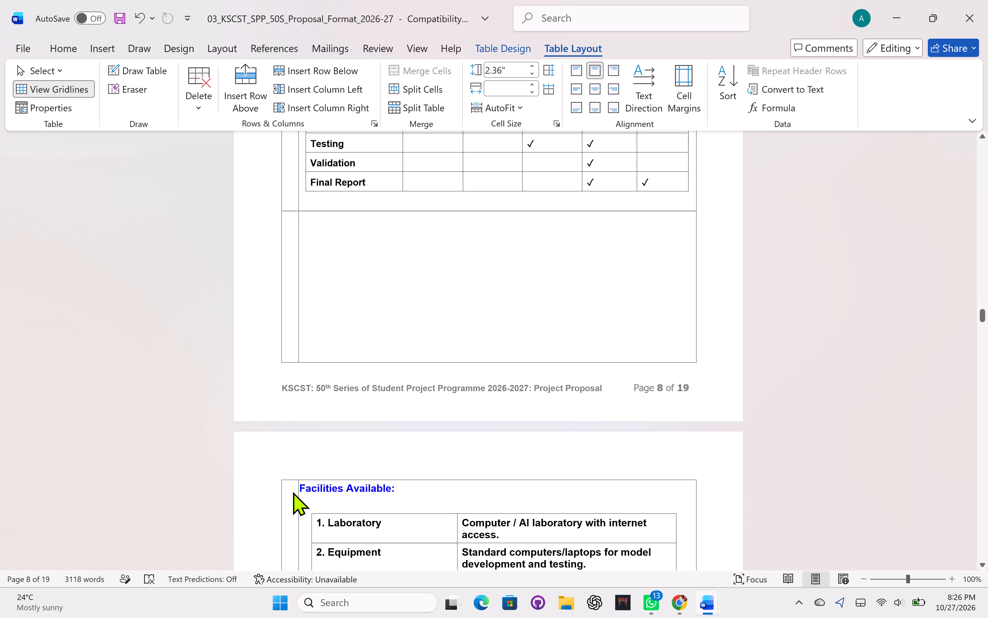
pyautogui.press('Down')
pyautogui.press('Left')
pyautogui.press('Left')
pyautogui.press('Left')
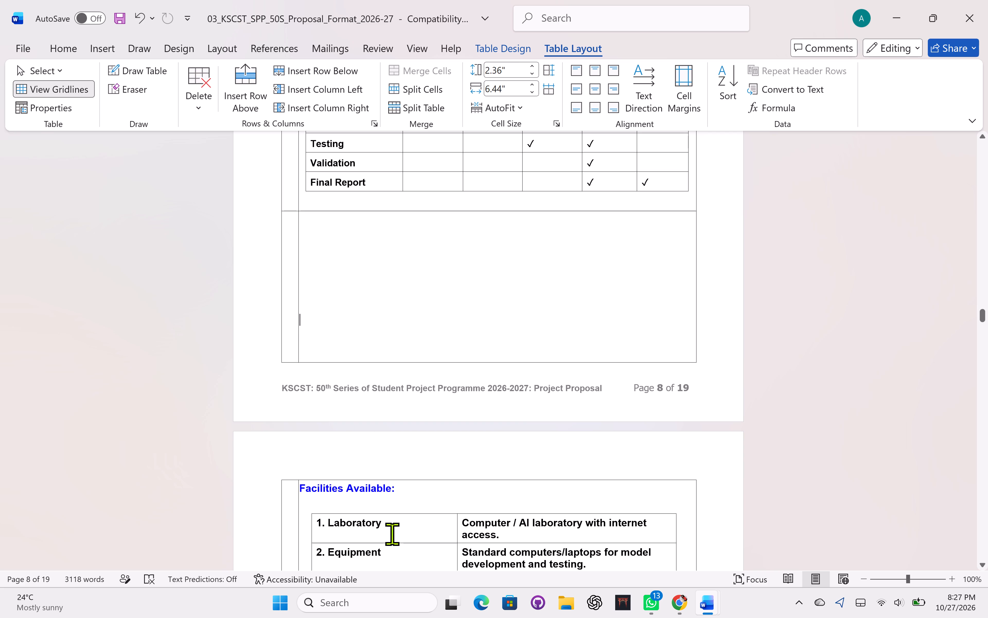
# Insert a blank line between the "Facilities Available" heading and the facilities table.
pyautogui.click(309, 513)
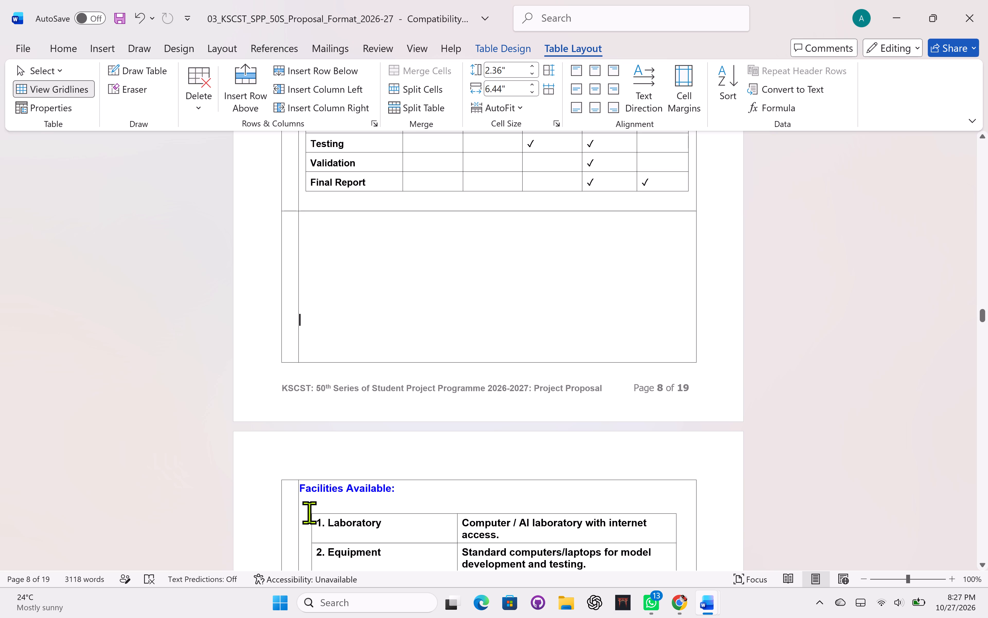
pyautogui.press('Return')
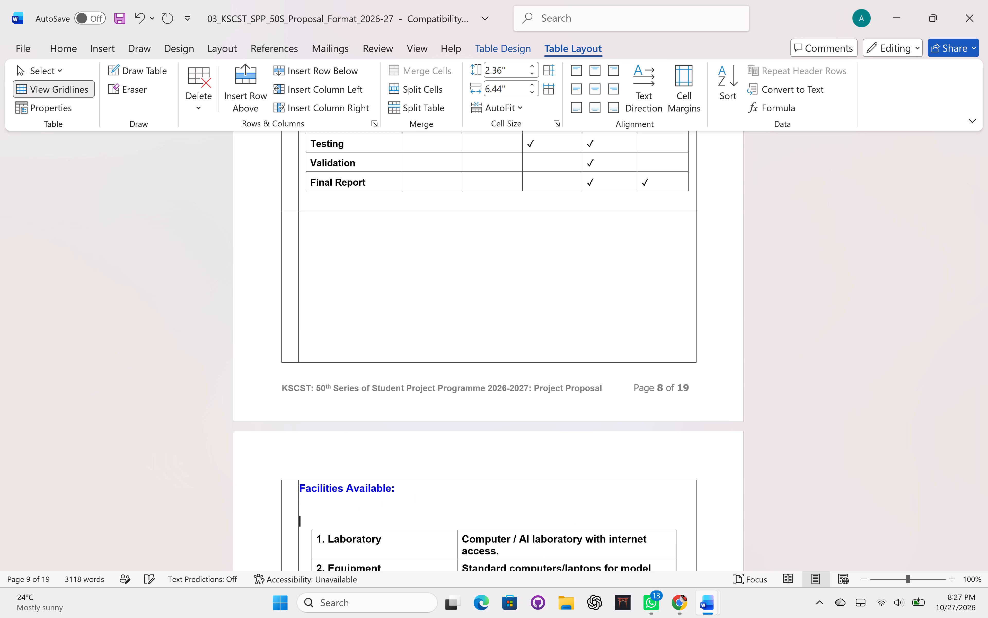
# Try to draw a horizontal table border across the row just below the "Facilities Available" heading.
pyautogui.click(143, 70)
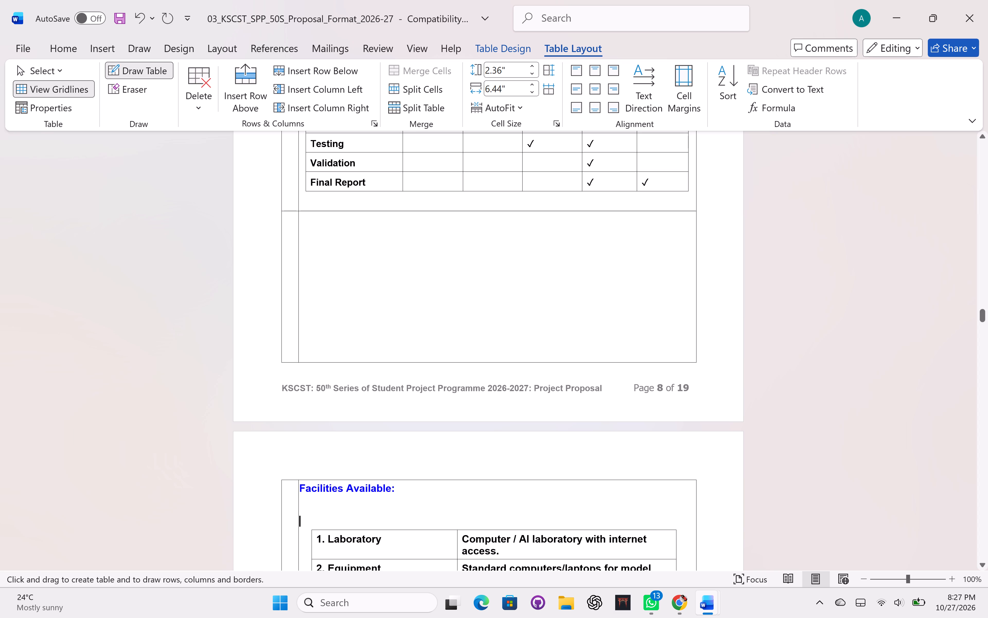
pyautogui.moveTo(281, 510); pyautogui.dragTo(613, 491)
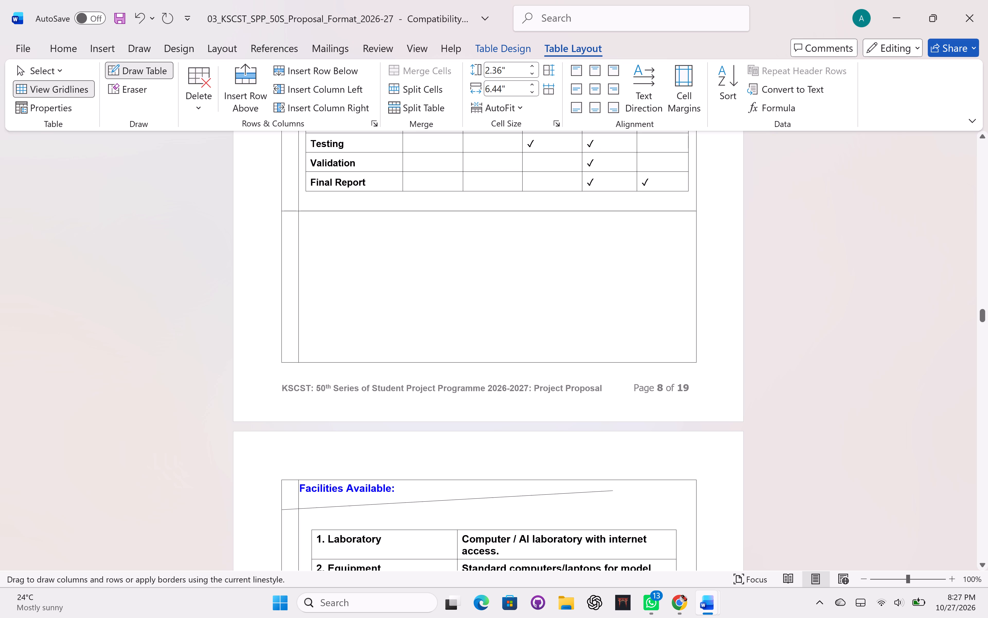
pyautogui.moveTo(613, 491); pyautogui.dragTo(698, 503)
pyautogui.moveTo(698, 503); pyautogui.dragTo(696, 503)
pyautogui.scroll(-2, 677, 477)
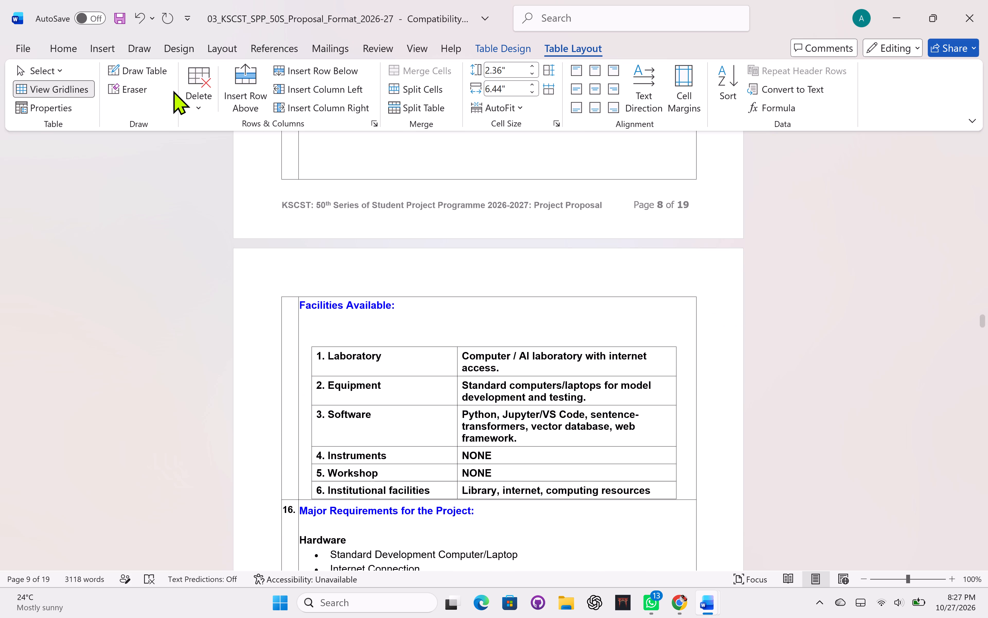
# Draw a horizontal table border between the "Facilities Available" heading and the facilities table on page 9.
pyautogui.click(148, 71)
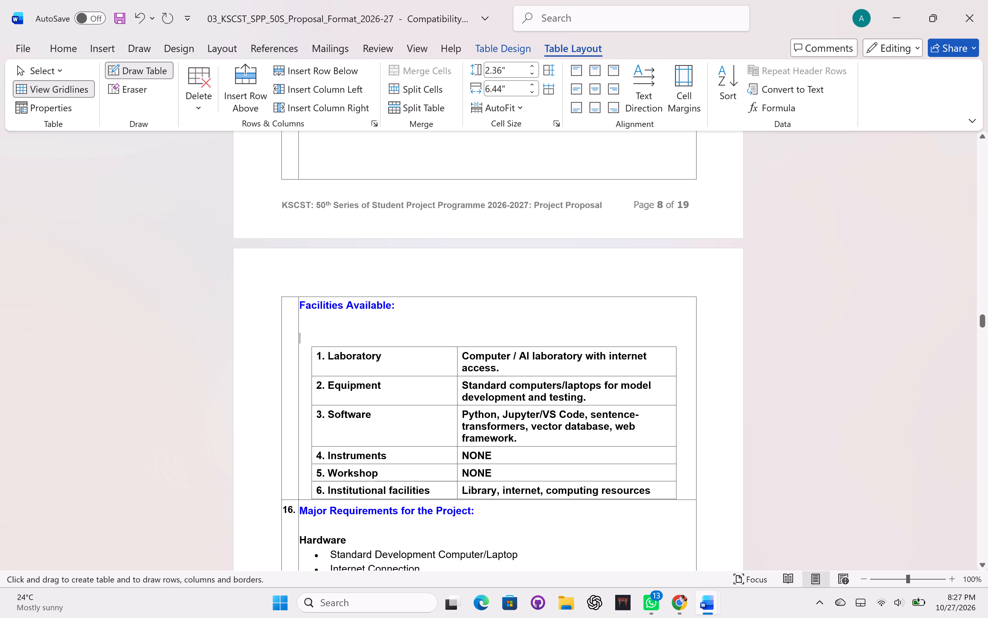
pyautogui.moveTo(281, 330); pyautogui.dragTo(648, 324)
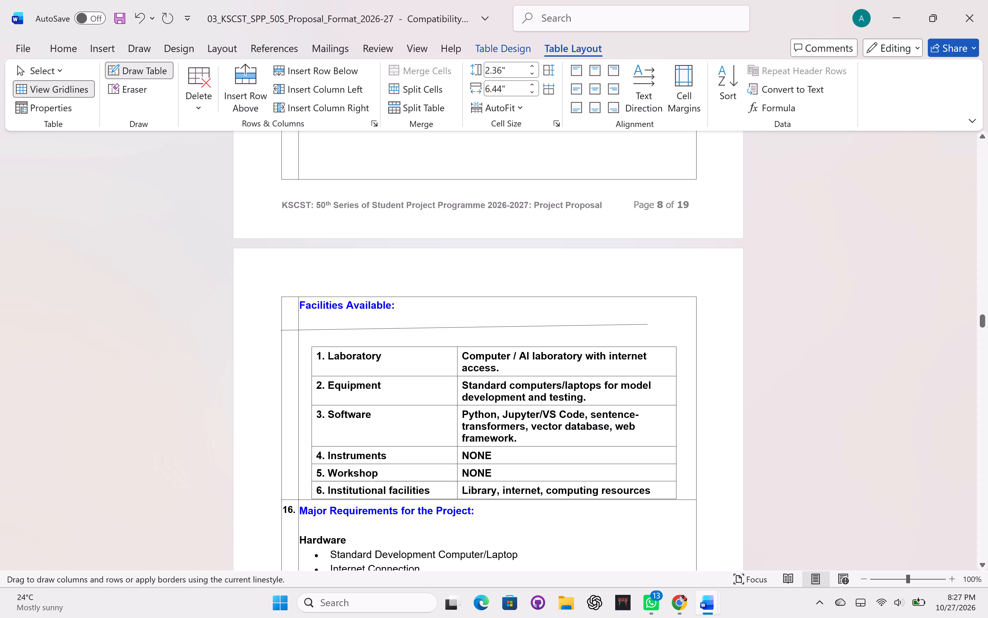
pyautogui.moveTo(648, 324); pyautogui.dragTo(696, 326)
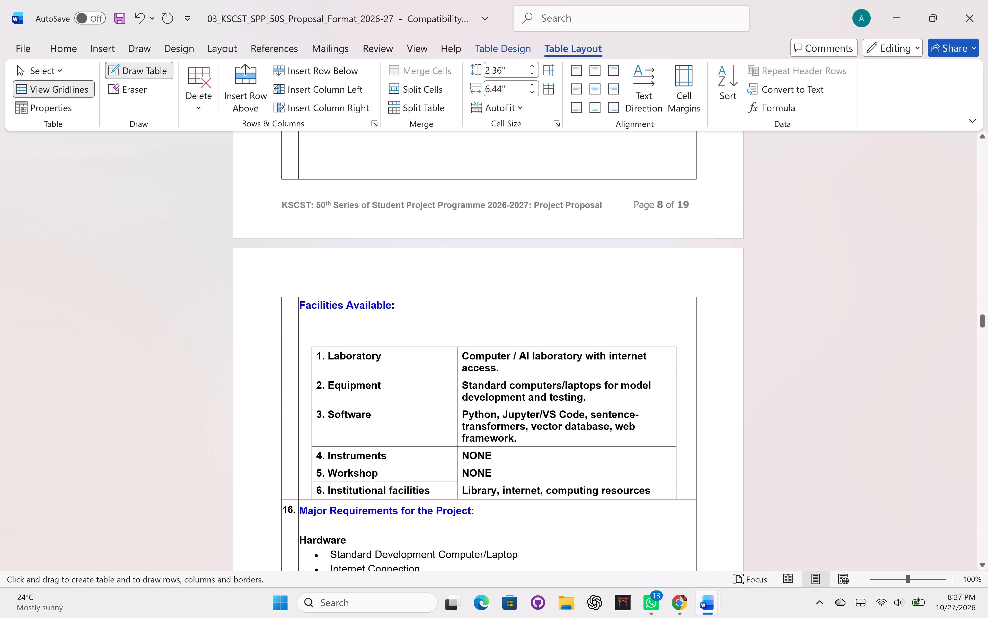
# Examine the layout around the new border and the following pages, from the work plan through the budget, references and bank details.
pyautogui.scroll(5, 812, 334)
pyautogui.scroll(-2, 812, 334)
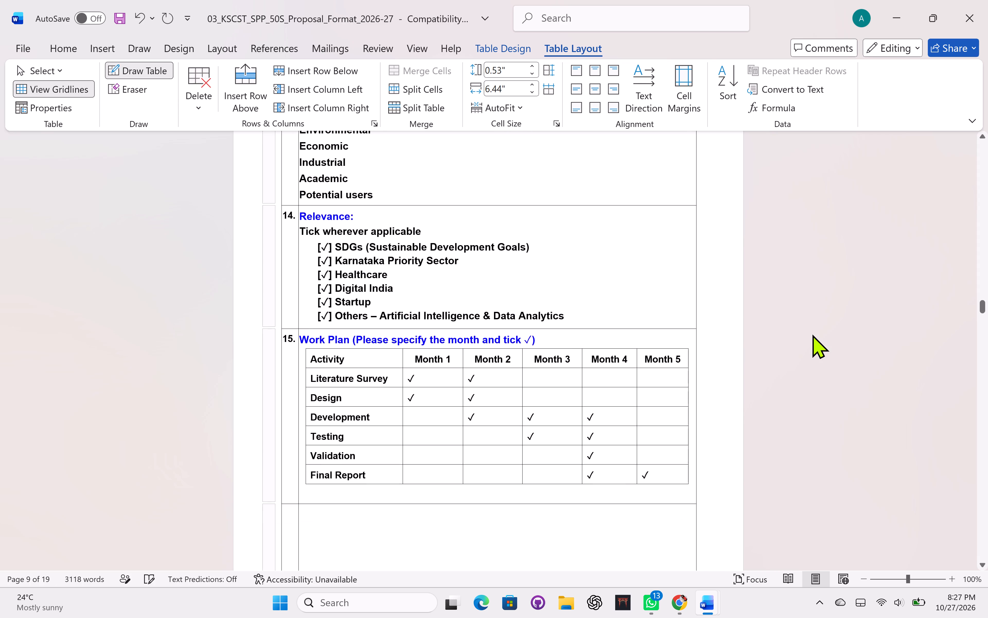
pyautogui.scroll(-3, 812, 334)
pyautogui.scroll(1, 812, 334)
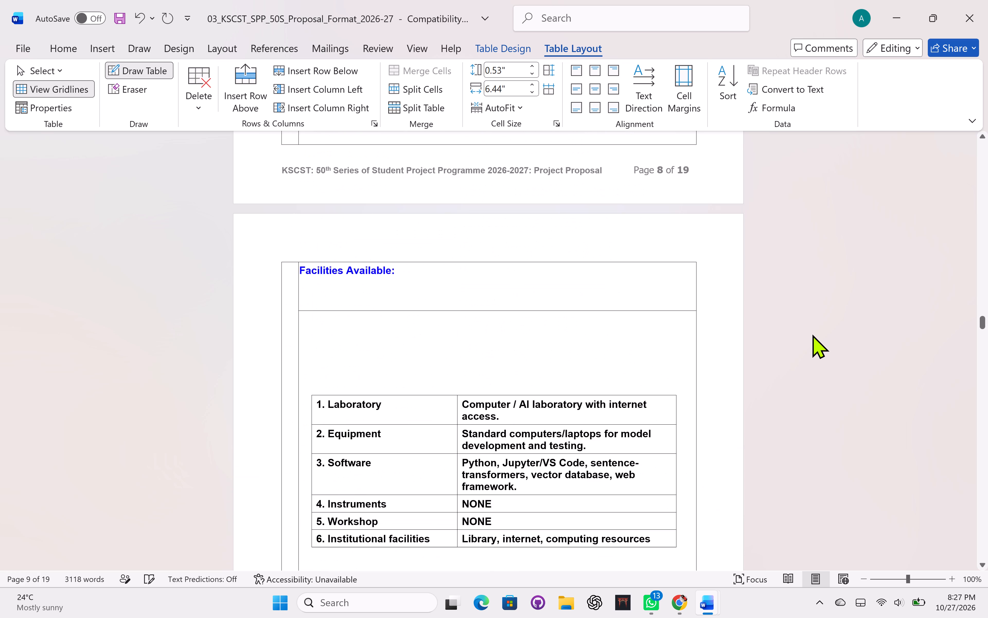
pyautogui.scroll(-2, 812, 334)
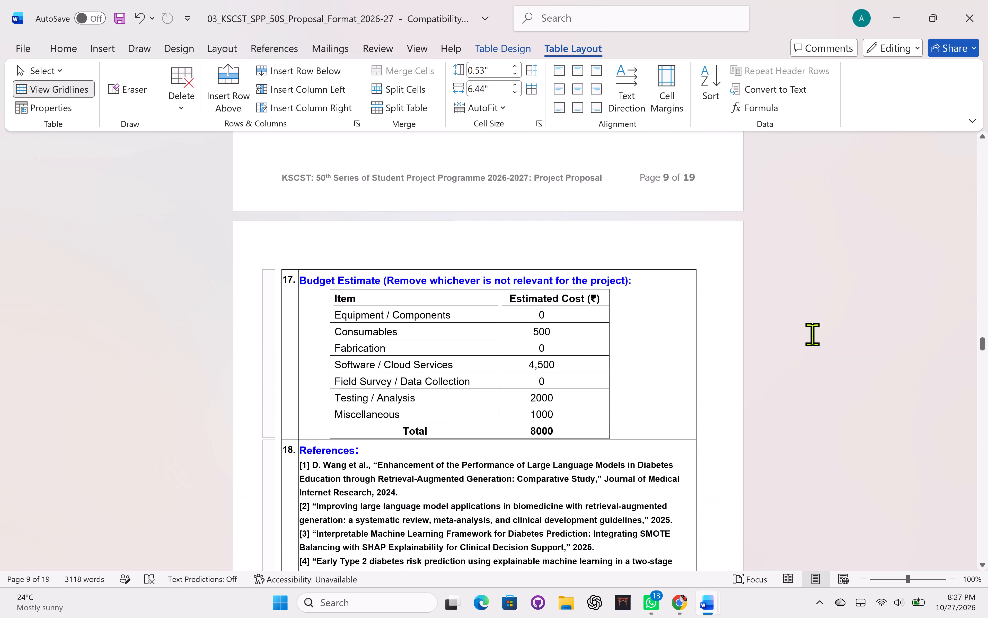
pyautogui.scroll(-3, 812, 334)
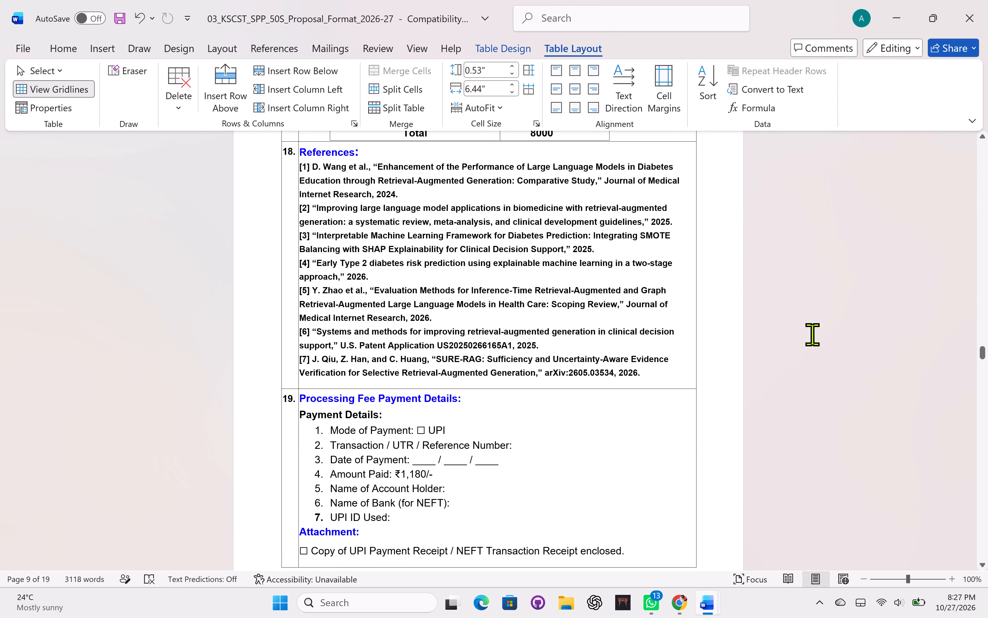
pyautogui.scroll(-2, 812, 334)
pyautogui.scroll(4, 812, 334)
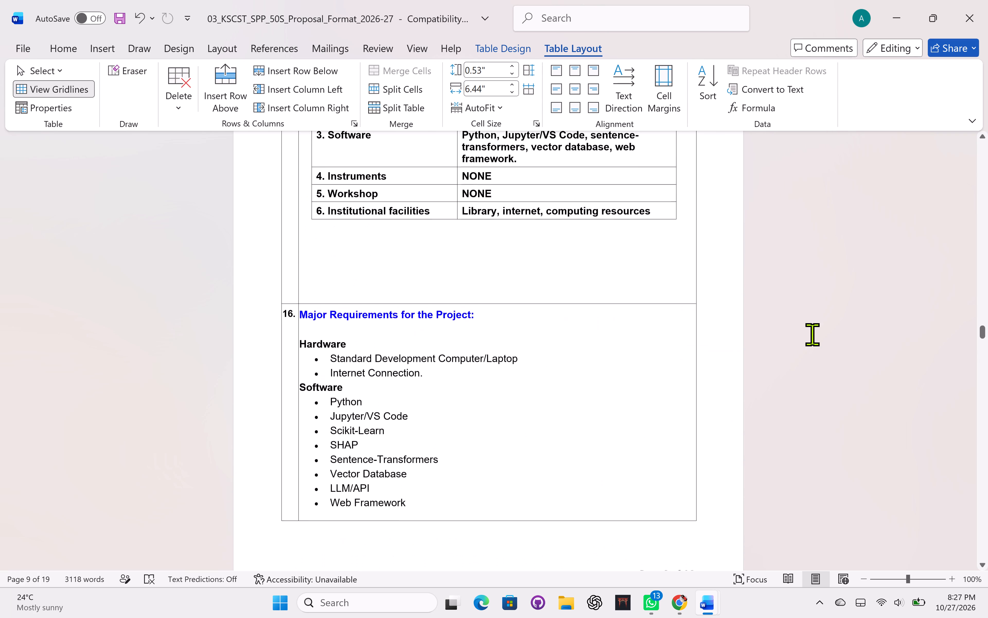
pyautogui.scroll(1, 812, 334)
pyautogui.scroll(-16, 812, 334)
pyautogui.scroll(-5, 812, 334)
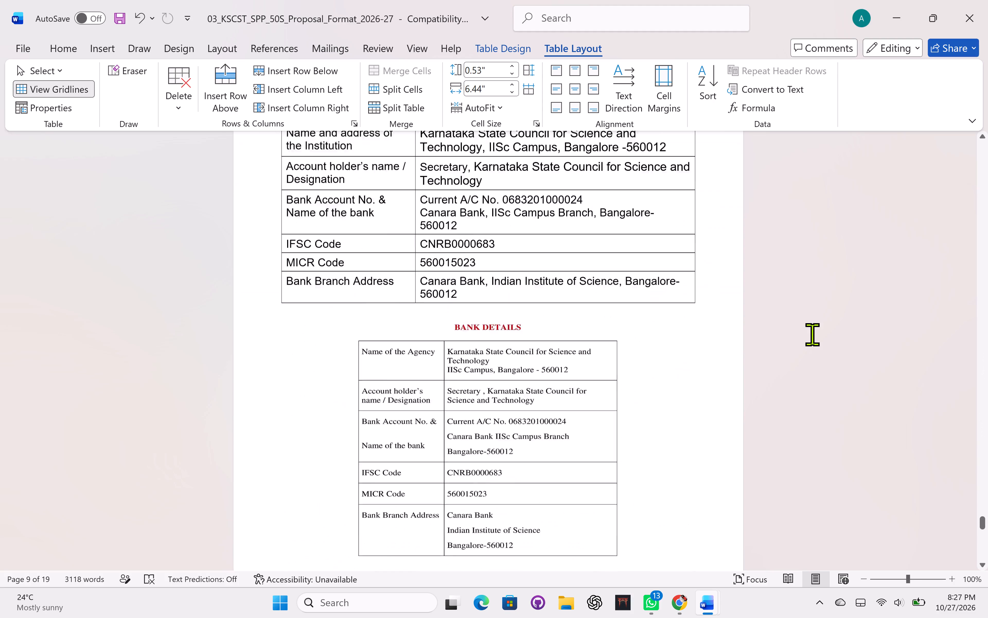
pyautogui.scroll(-3, 812, 334)
pyautogui.scroll(7, 812, 334)
pyautogui.scroll(-2, 812, 334)
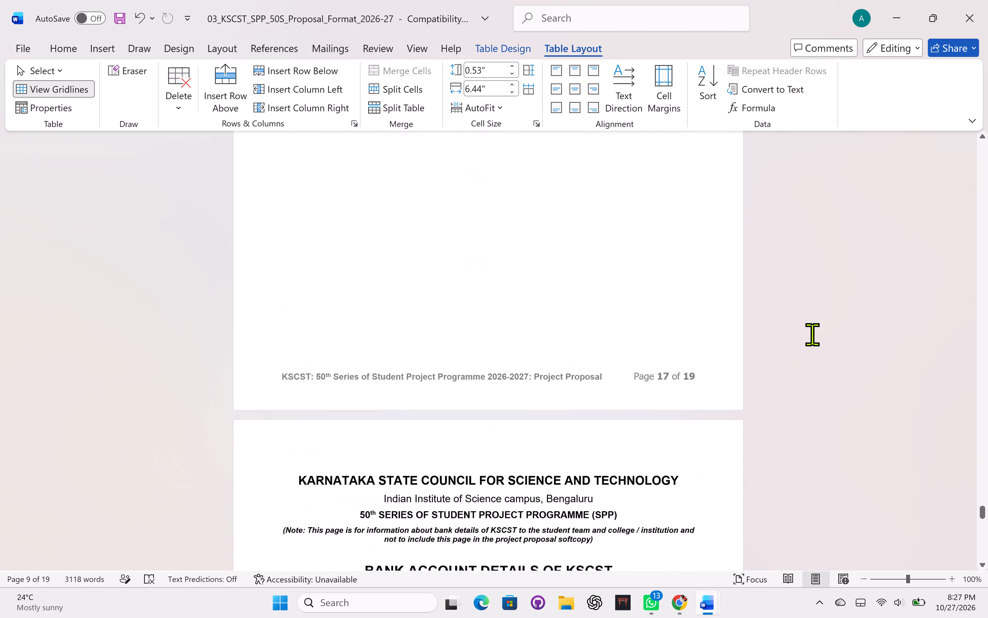
# Examine the pages from the bank and payment details back to the work plan and facilities table.
pyautogui.scroll(4, 812, 334)
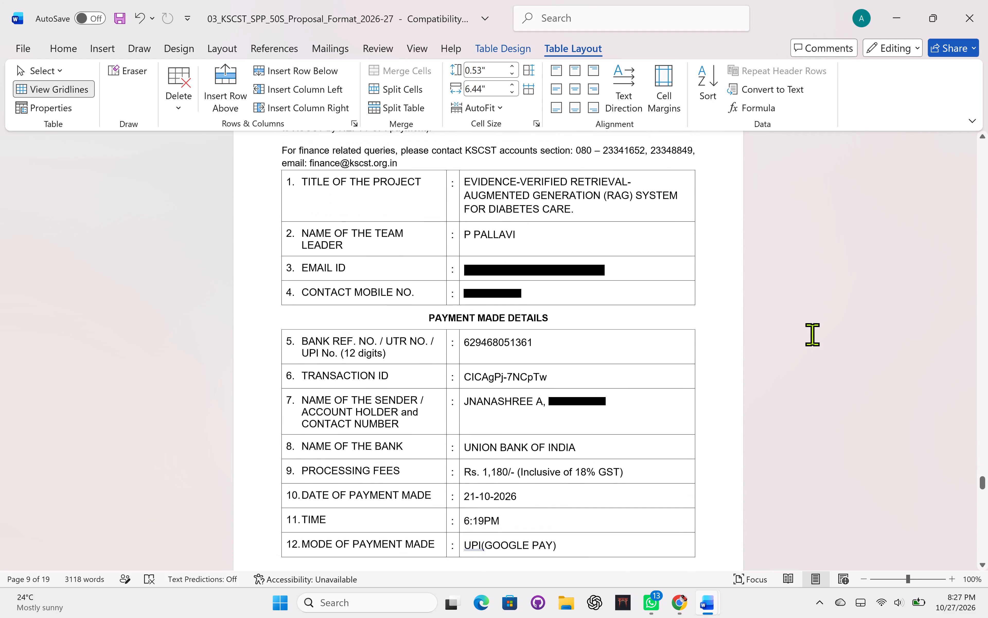
pyautogui.scroll(1, 812, 334)
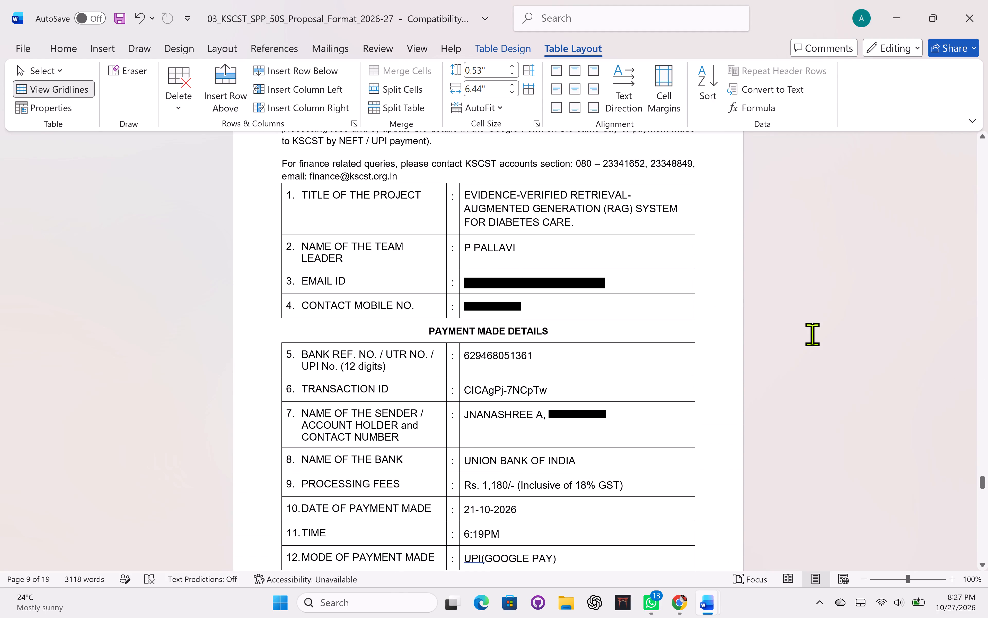
pyautogui.scroll(7, 545, 501)
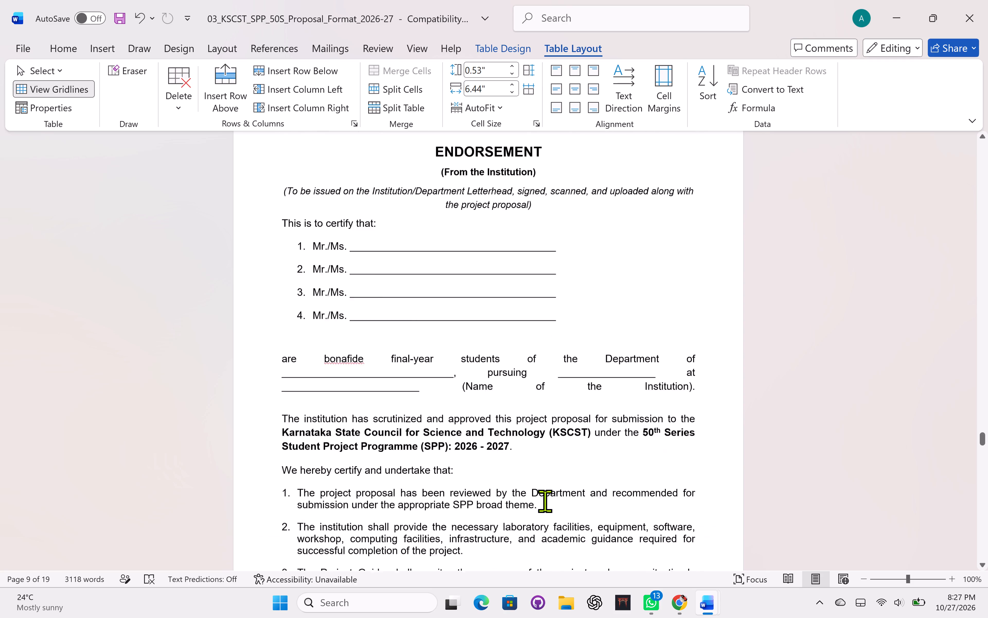
pyautogui.scroll(6, 545, 501)
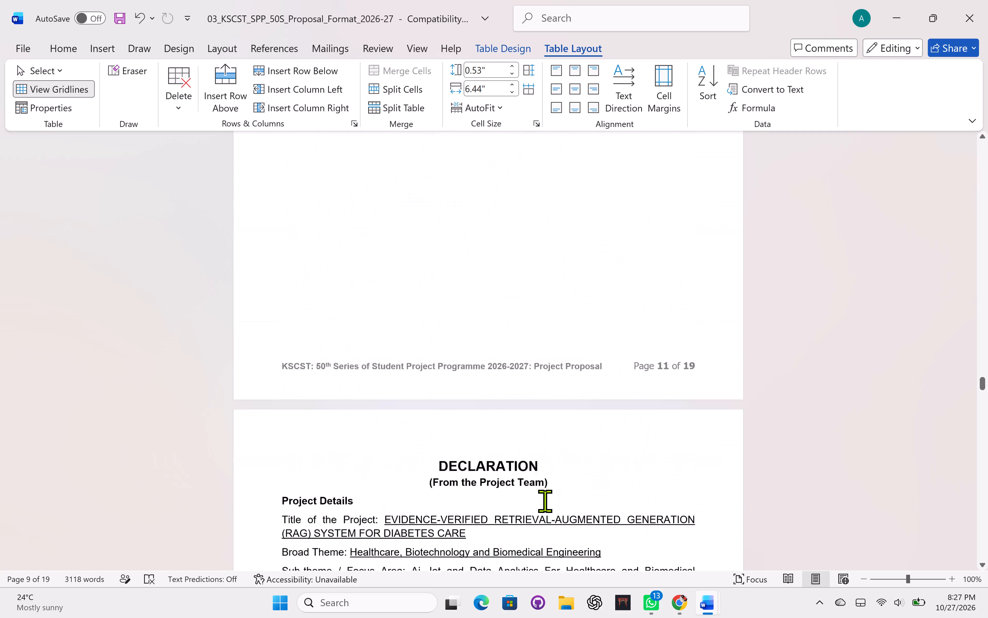
pyautogui.scroll(3, 545, 501)
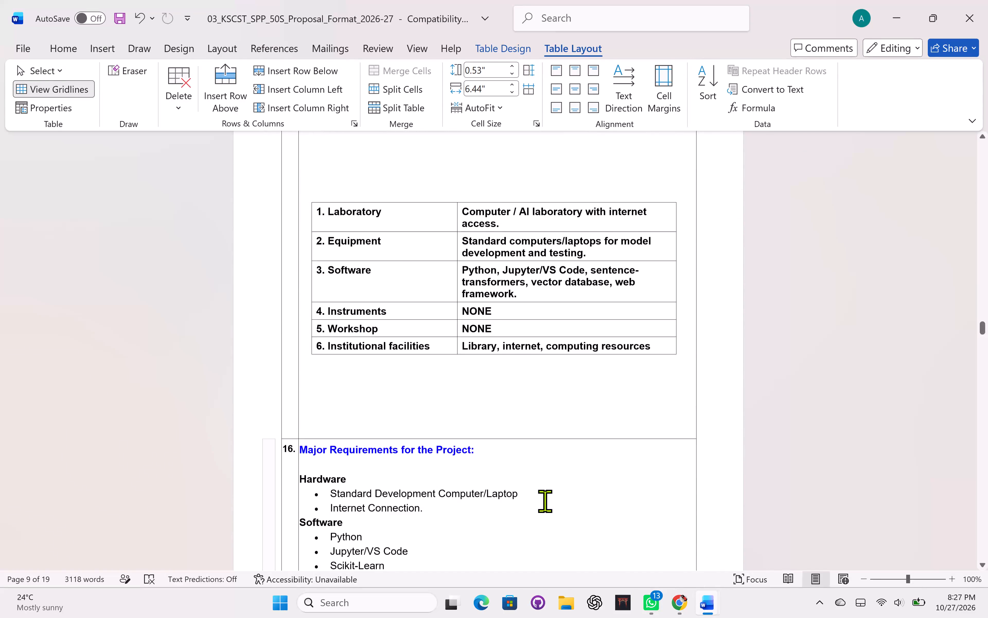
pyautogui.scroll(3, 545, 501)
pyautogui.scroll(-2, 545, 501)
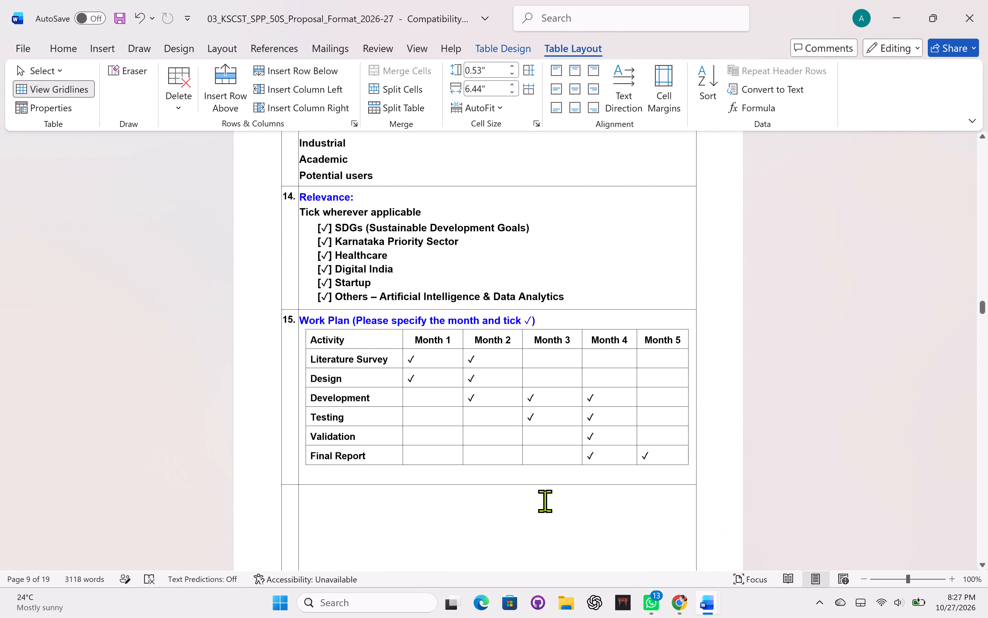
pyautogui.scroll(-2, 545, 501)
pyautogui.scroll(2, 545, 501)
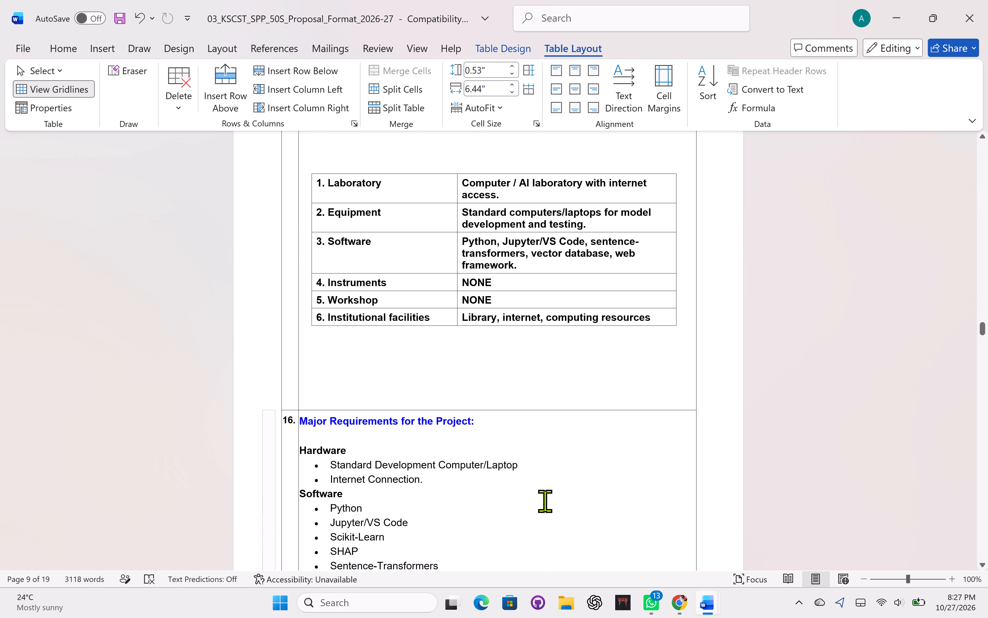
# Undo the recent border, section-numbering and spacing edits until "Facilities Available" is back beside number 16 under the Work Plan on page 8.
pyautogui.hotkey('ctrl', 'z')
pyautogui.scroll(1, 545, 501)
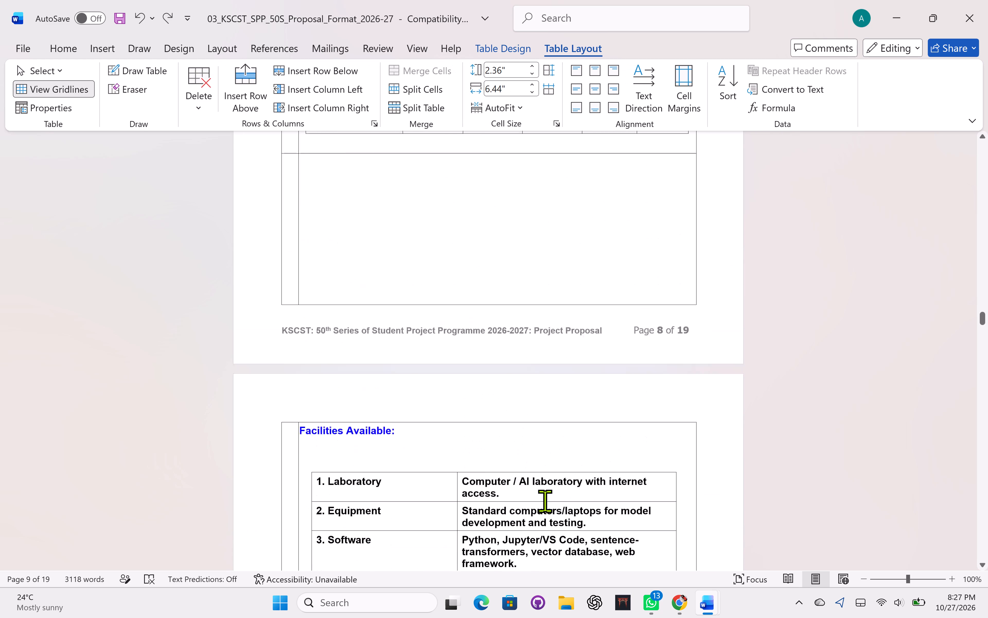
pyautogui.scroll(2, 545, 501)
pyautogui.hotkey('ctrl', 'z')
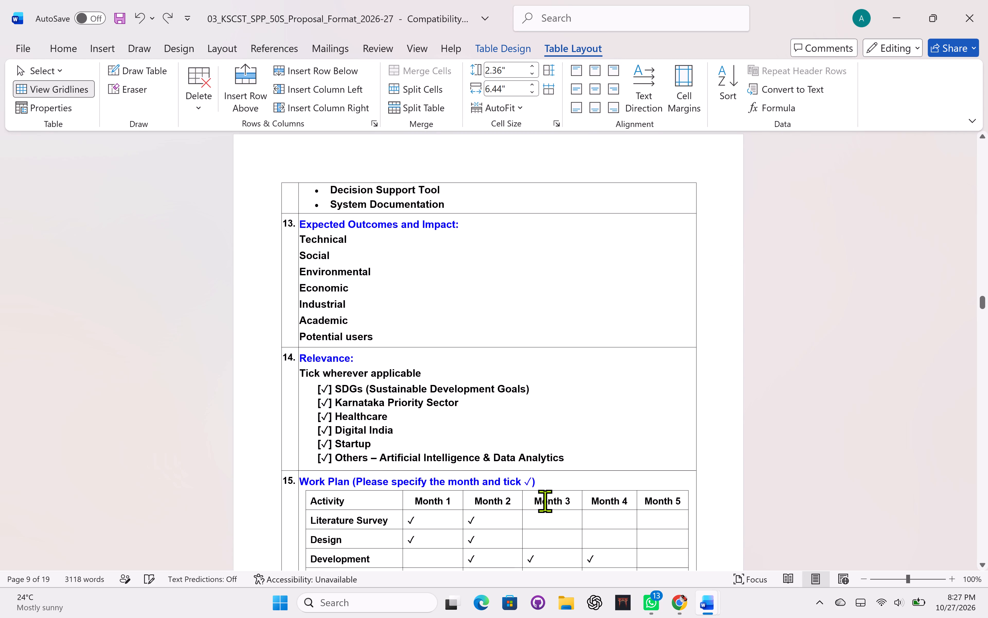
pyautogui.hotkey('ctrl', 'z')
pyautogui.keyDown('ctrl'); pyautogui.scroll(-2, 545, 501); pyautogui.keyUp('ctrl')
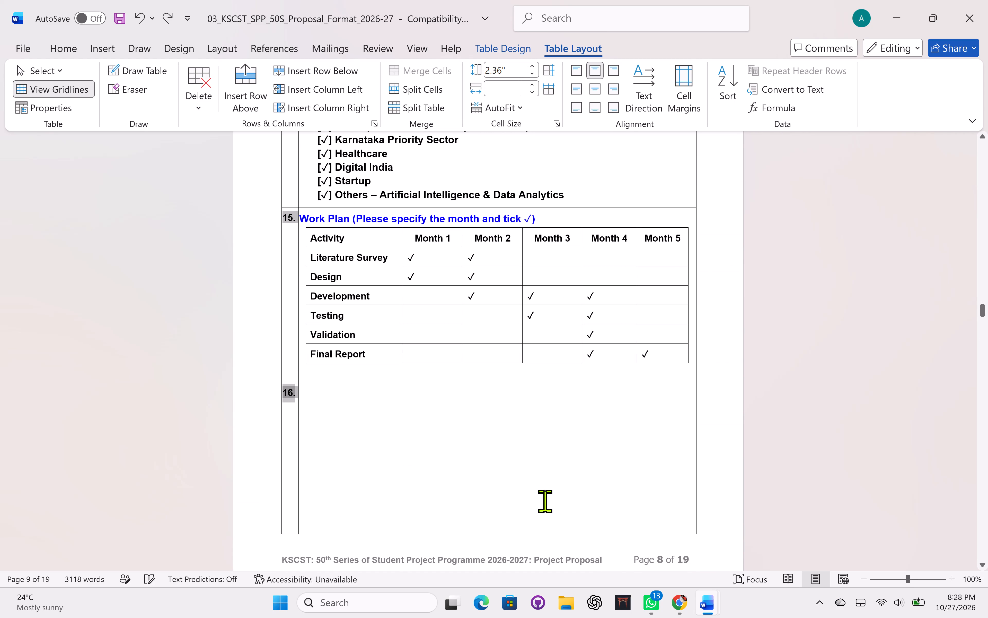
pyautogui.hotkey('ctrl', 'z')
pyautogui.hotkey('ctrl', 'z')
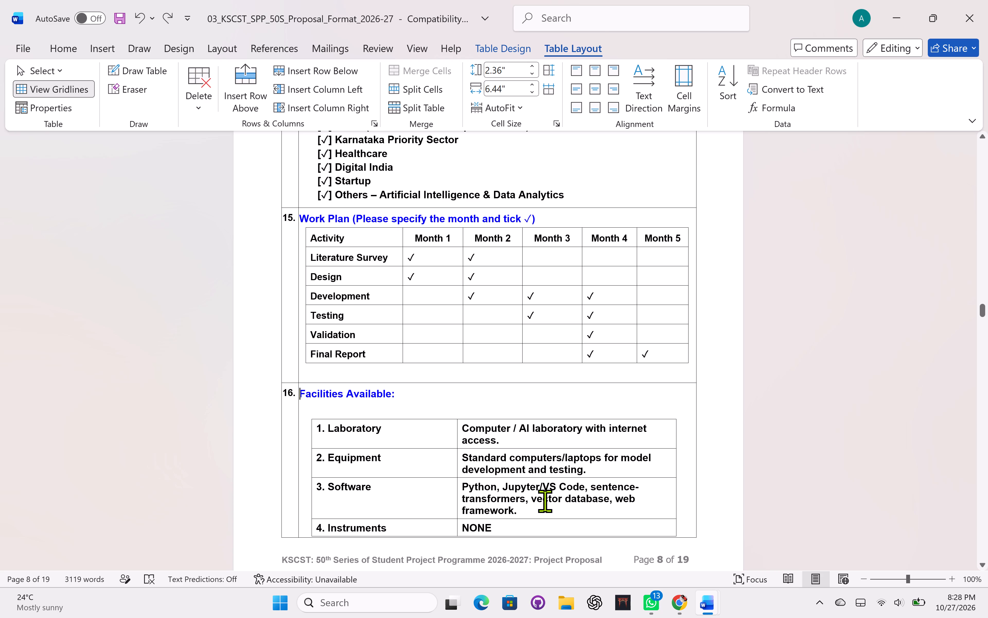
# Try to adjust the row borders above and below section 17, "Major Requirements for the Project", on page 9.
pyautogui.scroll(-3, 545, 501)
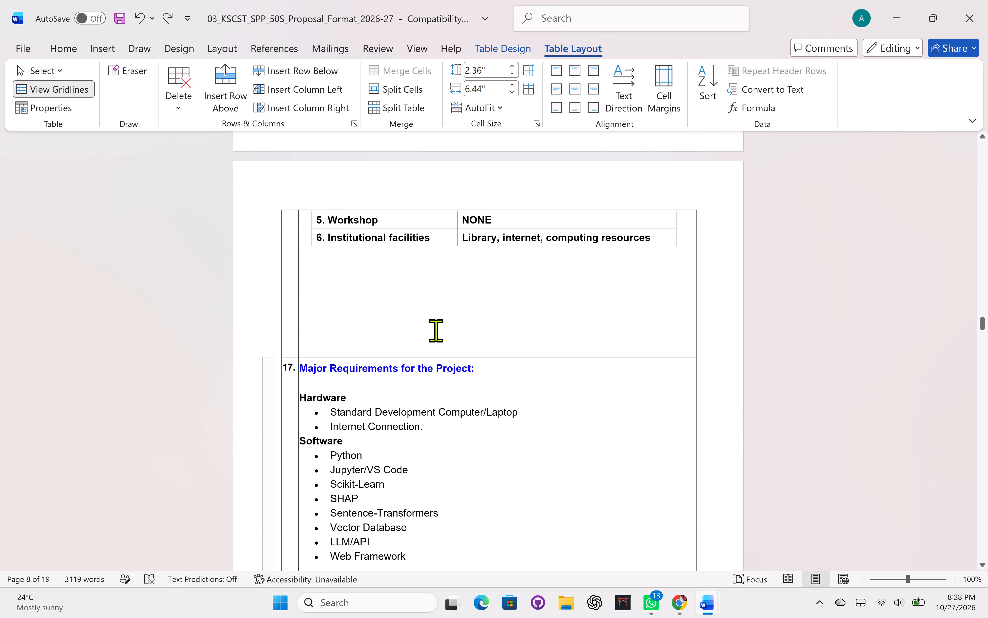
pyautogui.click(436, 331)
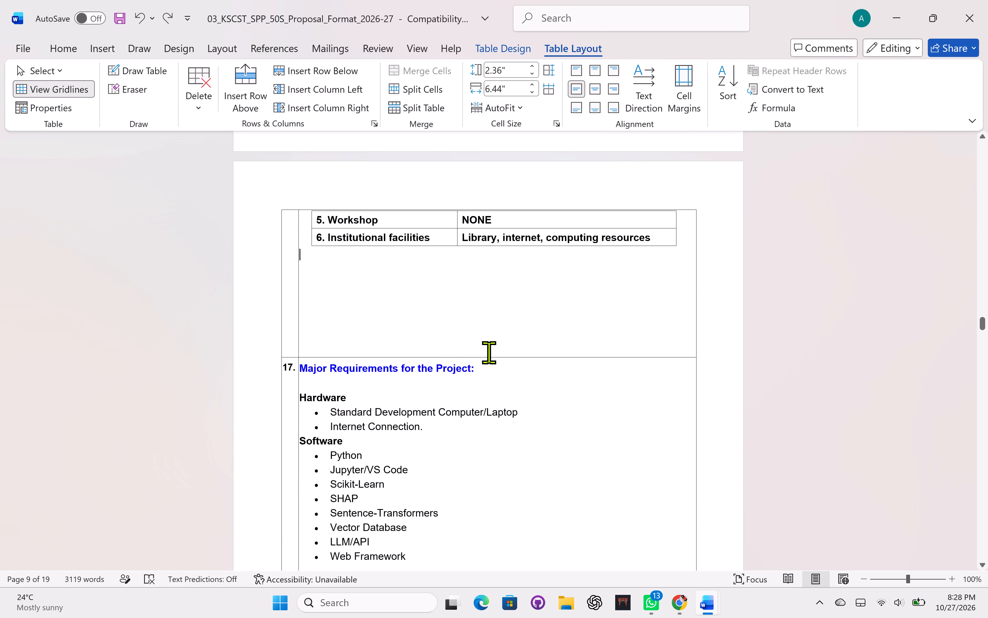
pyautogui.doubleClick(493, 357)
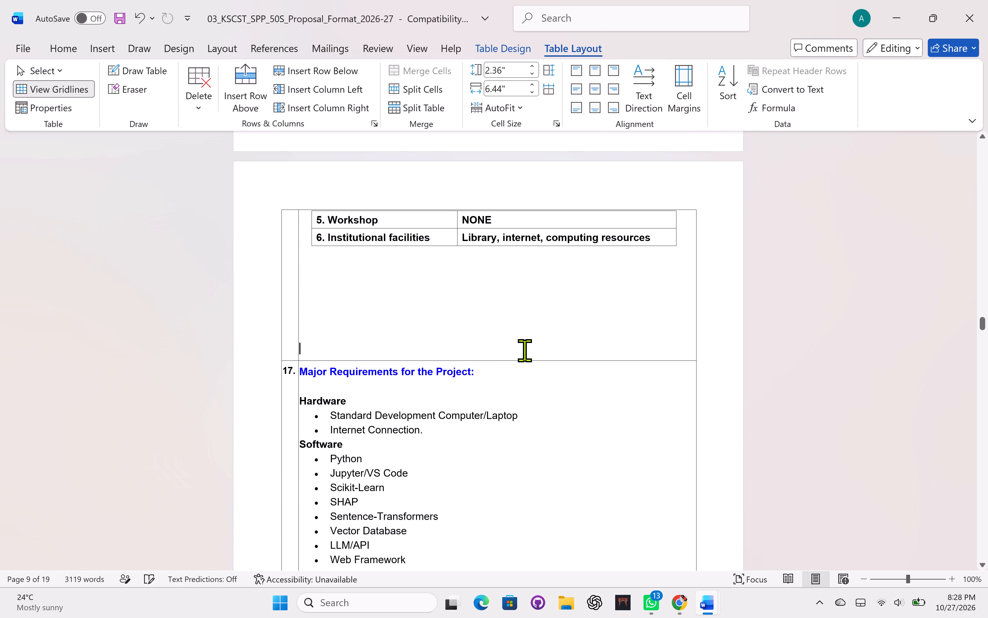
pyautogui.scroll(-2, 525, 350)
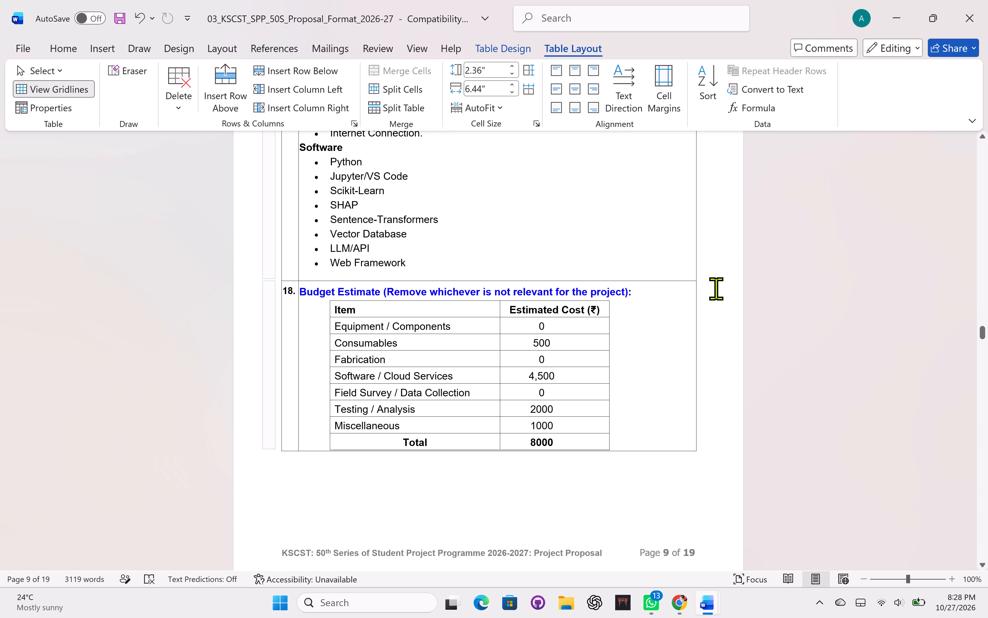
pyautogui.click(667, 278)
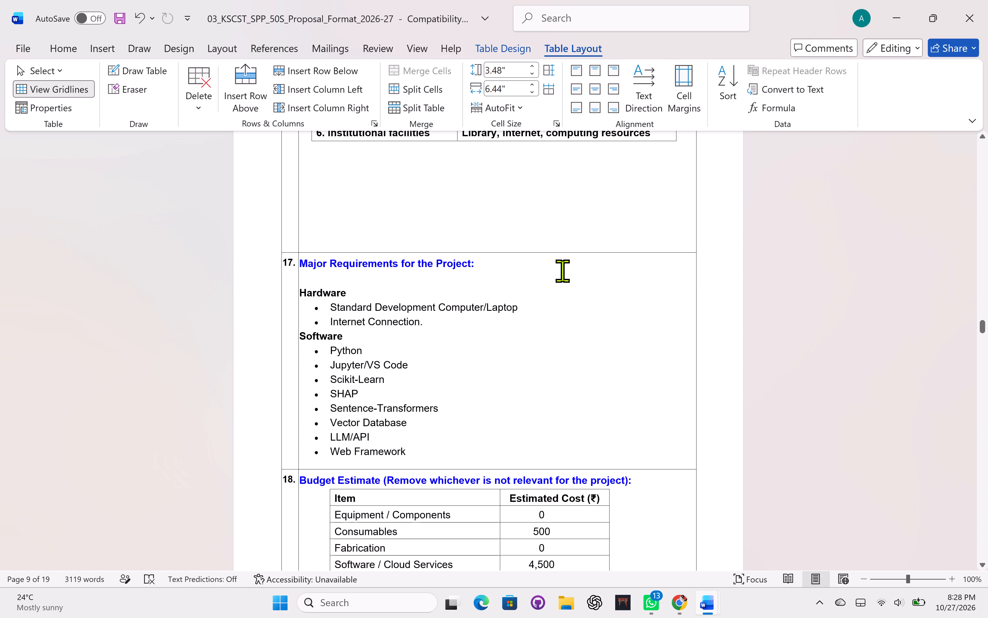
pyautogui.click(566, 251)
# Delete the blank line between the "Major Requirements for the Project" heading and "Hardware".
pyautogui.click(478, 272)
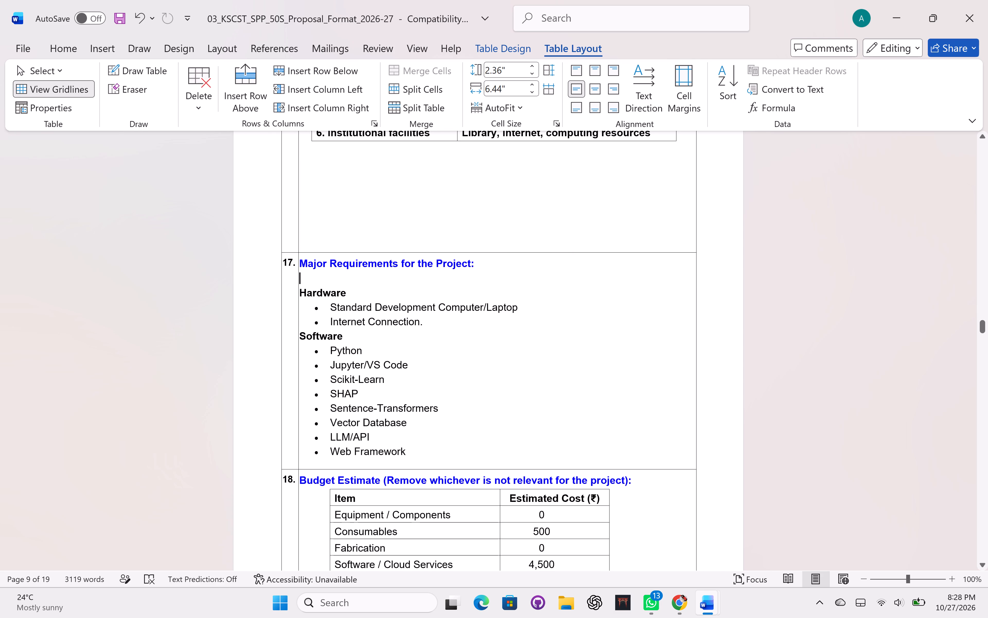
pyautogui.press('BackSpace')
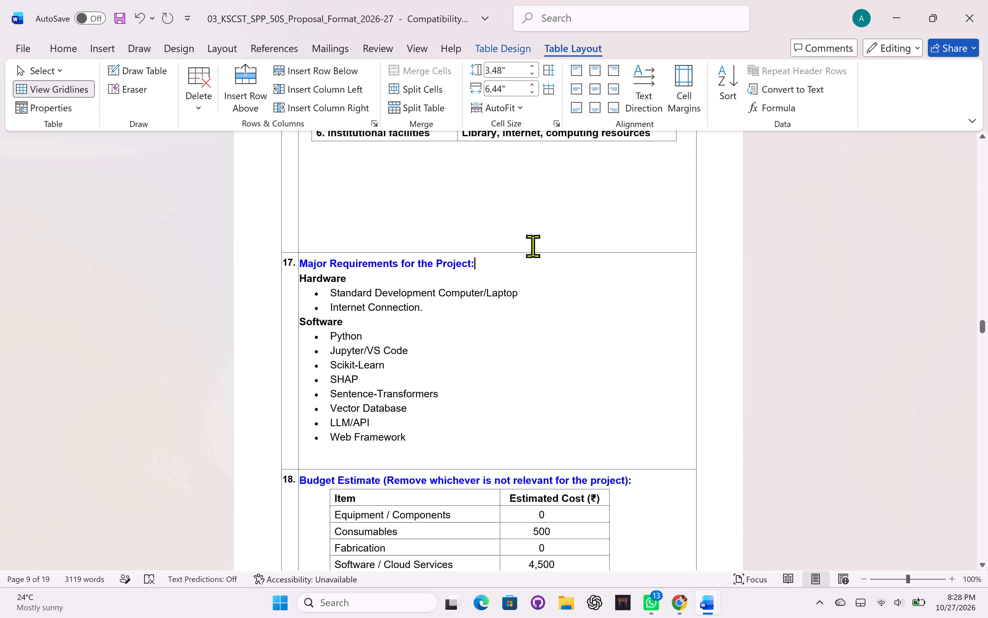
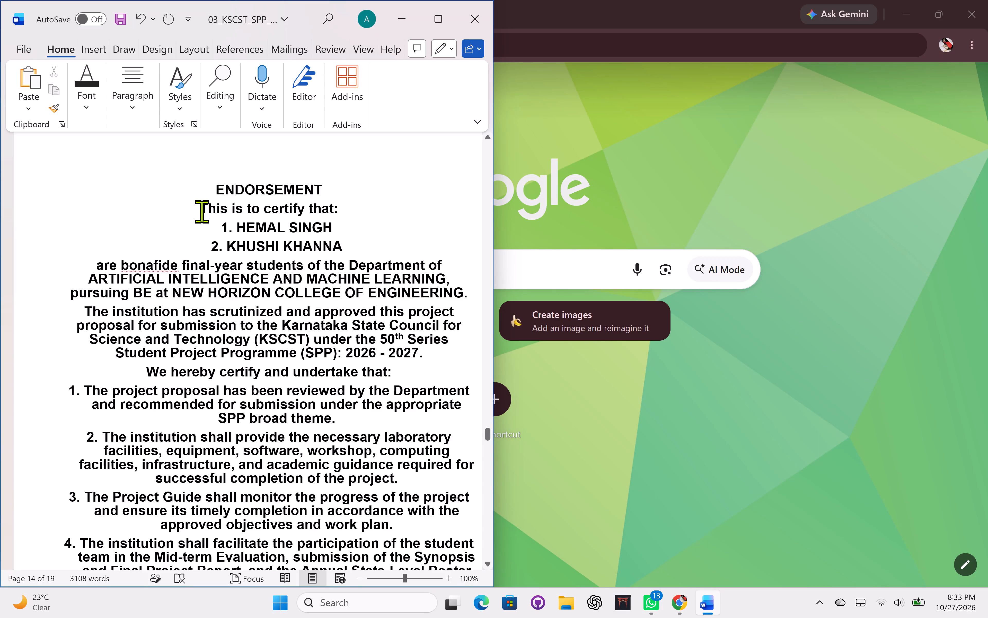
# Set the Endorsement text, from "This is to certify that:" through the Principal's signature table, to font size 10.
pyautogui.moveTo(202, 212); pyautogui.dragTo(344, 582)
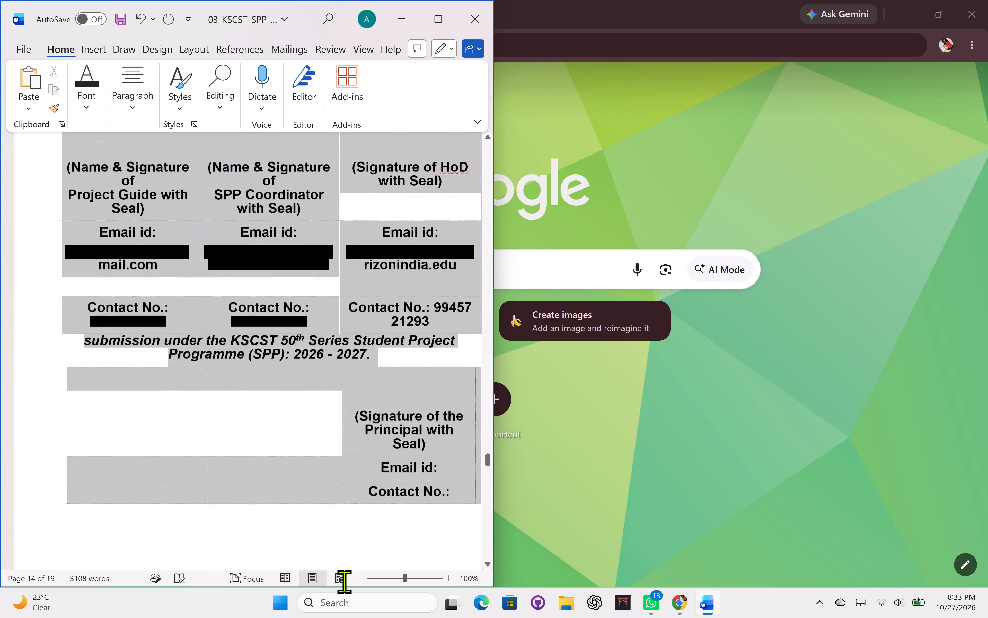
pyautogui.moveTo(344, 582); pyautogui.dragTo(408, 308)
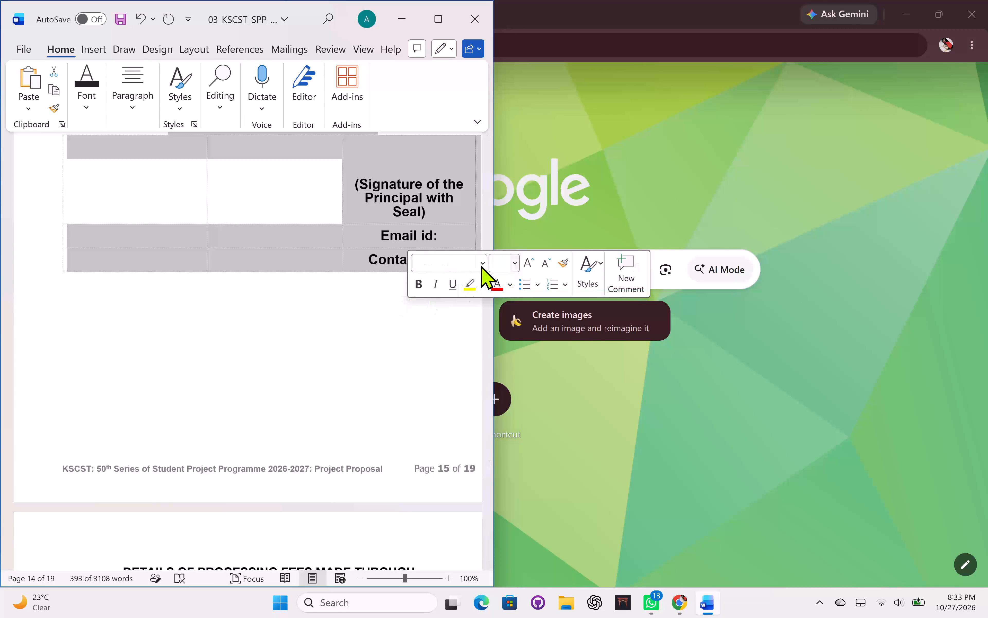
pyautogui.click(481, 265)
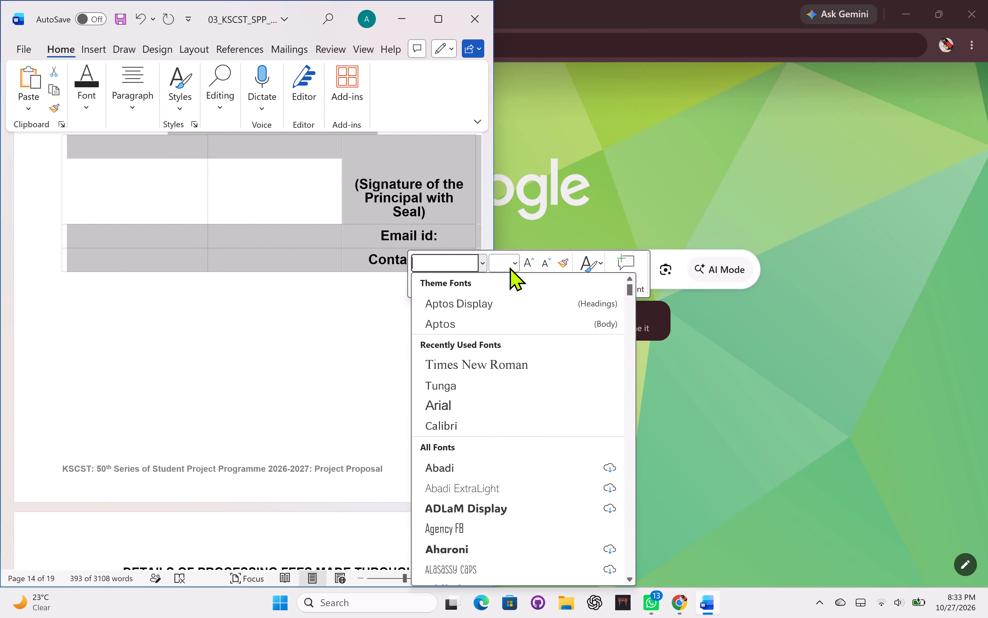
pyautogui.click(509, 267)
pyautogui.write('10')
pyautogui.press('Return')
pyautogui.scroll(2, 504, 267)
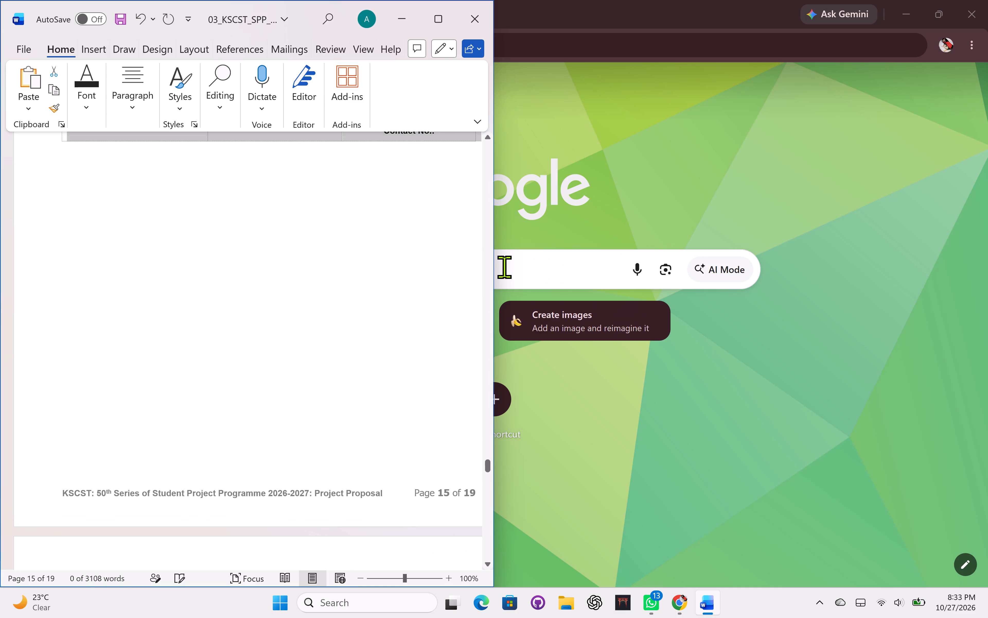
pyautogui.scroll(2, 504, 267)
pyautogui.scroll(4, 430, 290)
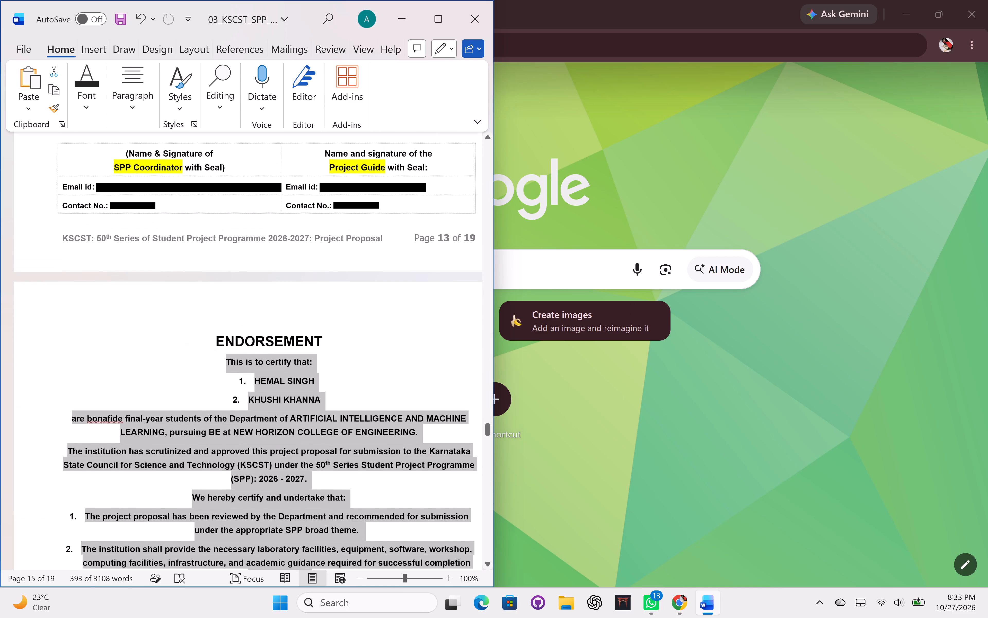
pyautogui.scroll(2, 430, 290)
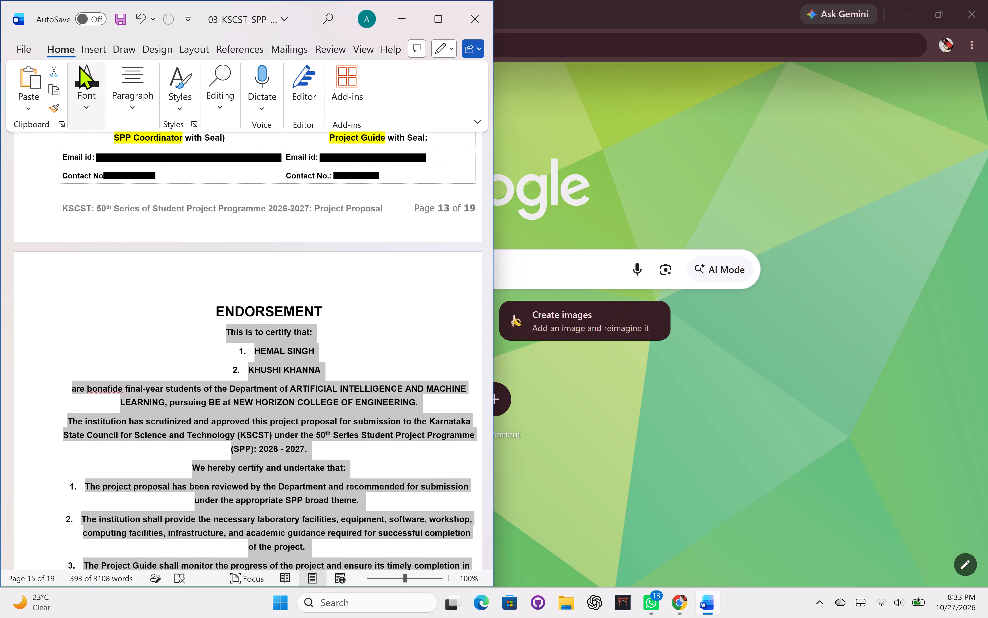
# Maximize the document window and reduce the selected Endorsement text and signature tables to font size 9.
pyautogui.click(81, 53)
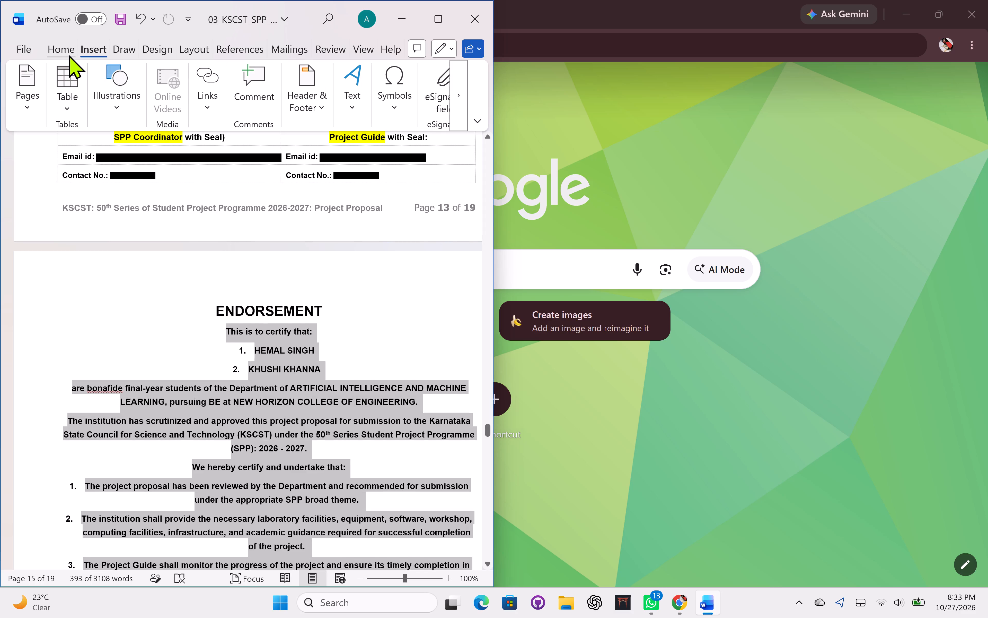
pyautogui.click(69, 55)
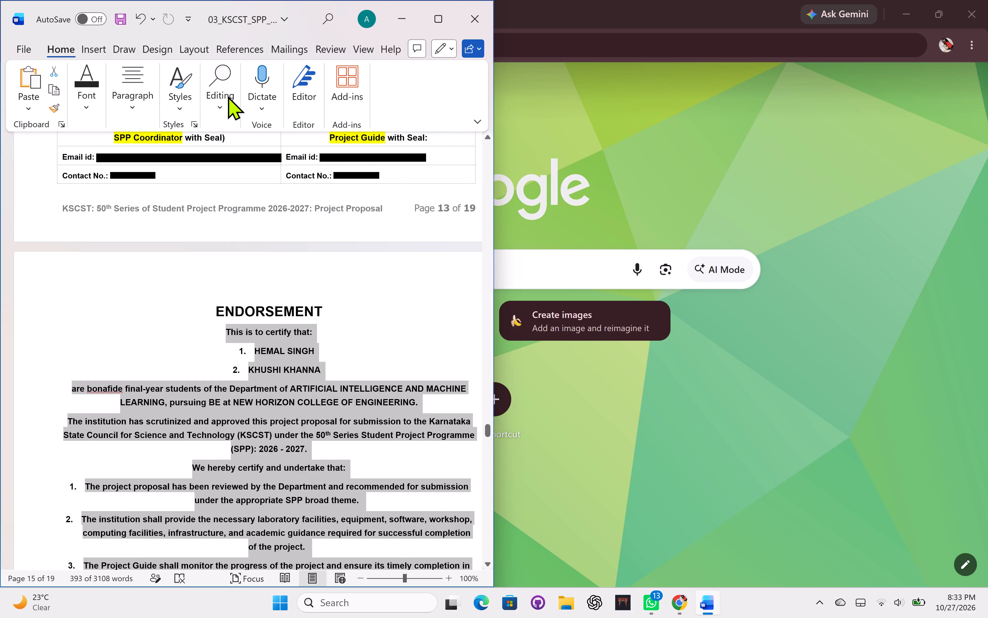
pyautogui.click(442, 8)
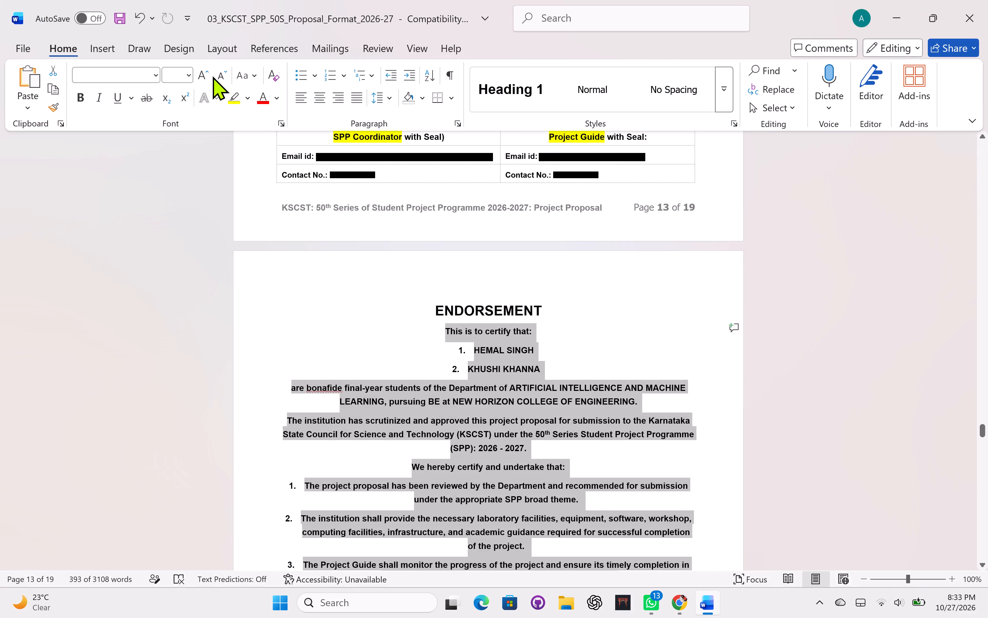
pyautogui.click(175, 81)
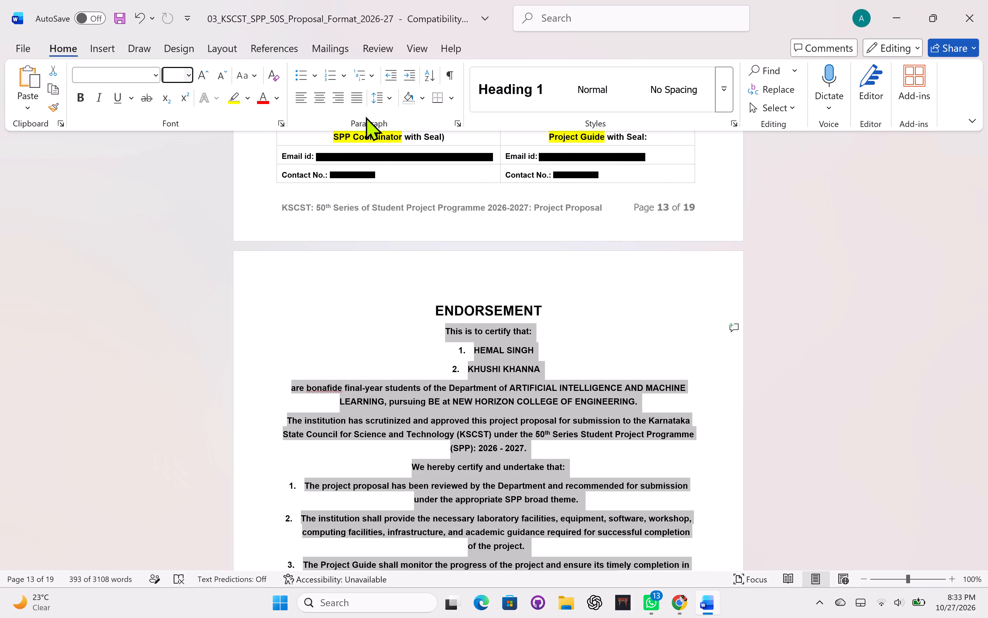
pyautogui.press('9')
pyautogui.press('Return')
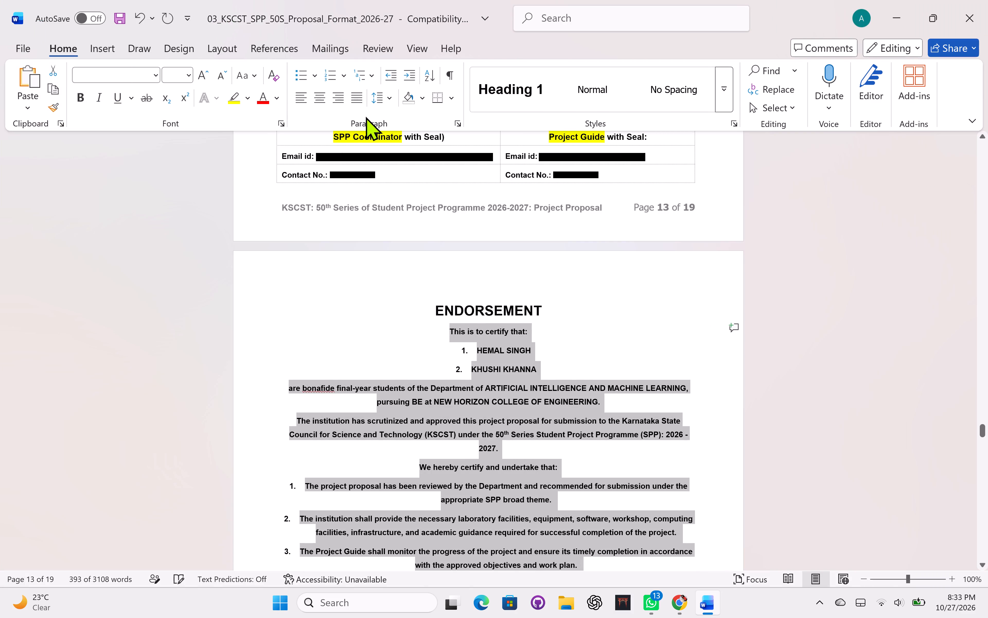
# Left-align the seven numbered undertakings below "We hereby certify and undertake that:" on the Endorsement page.
pyautogui.scroll(-6, 458, 322)
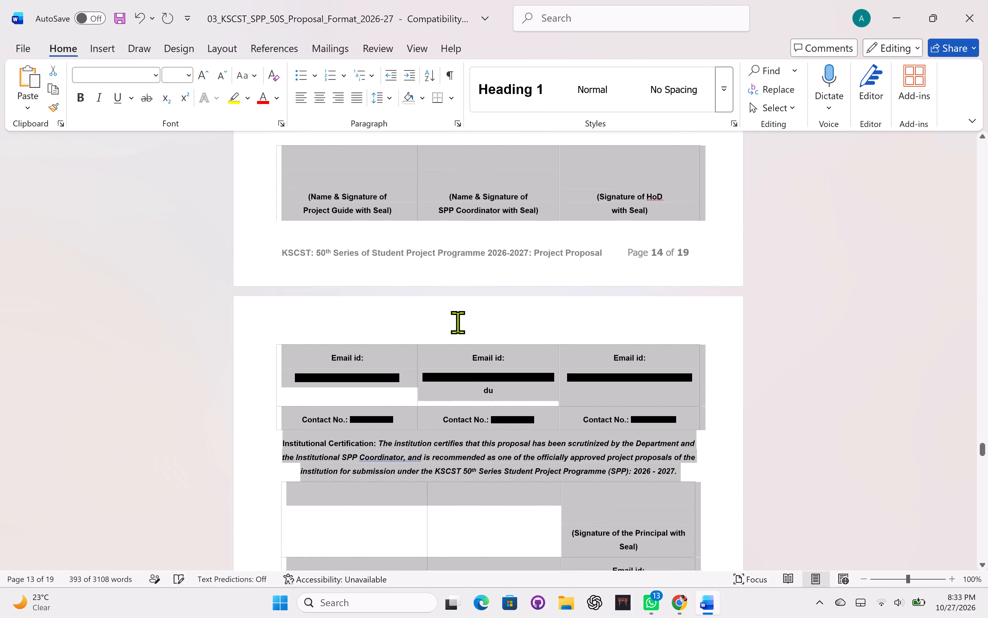
pyautogui.scroll(-1, 458, 322)
pyautogui.scroll(2, 458, 322)
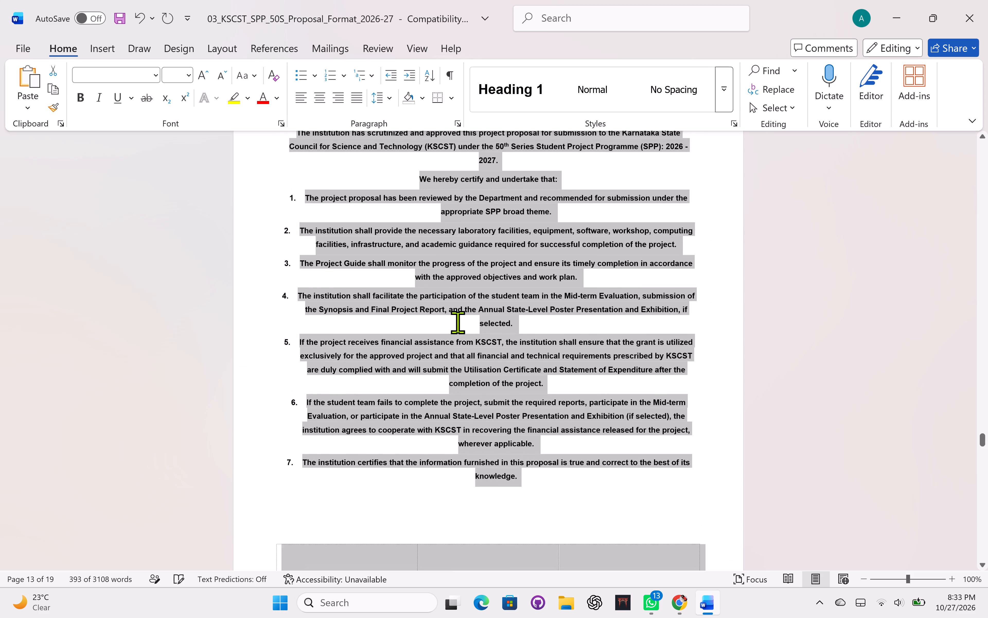
pyautogui.scroll(1, 458, 322)
pyautogui.scroll(-1, 458, 322)
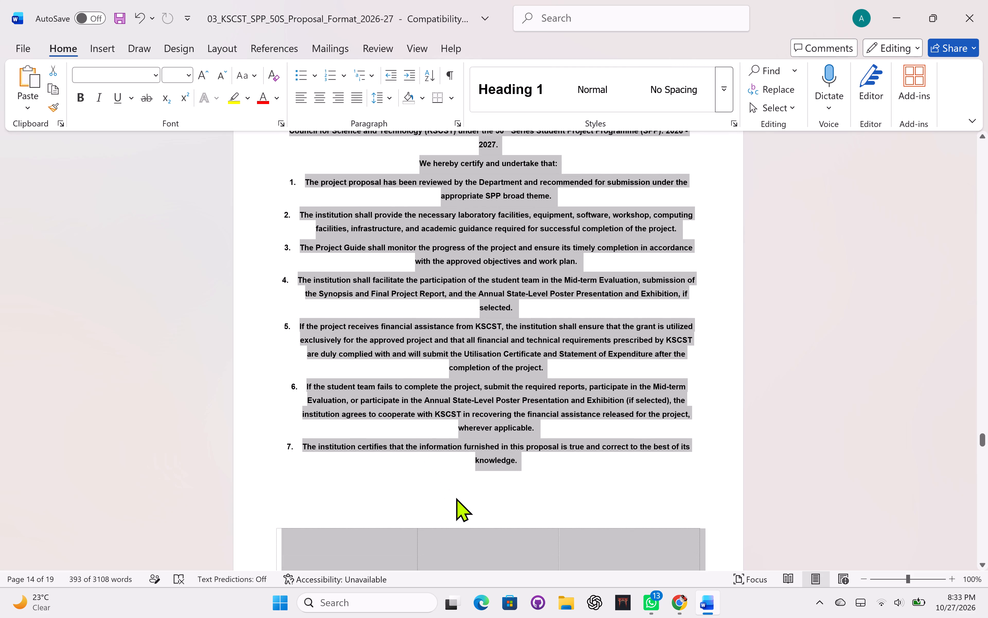
pyautogui.click(456, 498)
pyautogui.moveTo(547, 472); pyautogui.dragTo(324, 340)
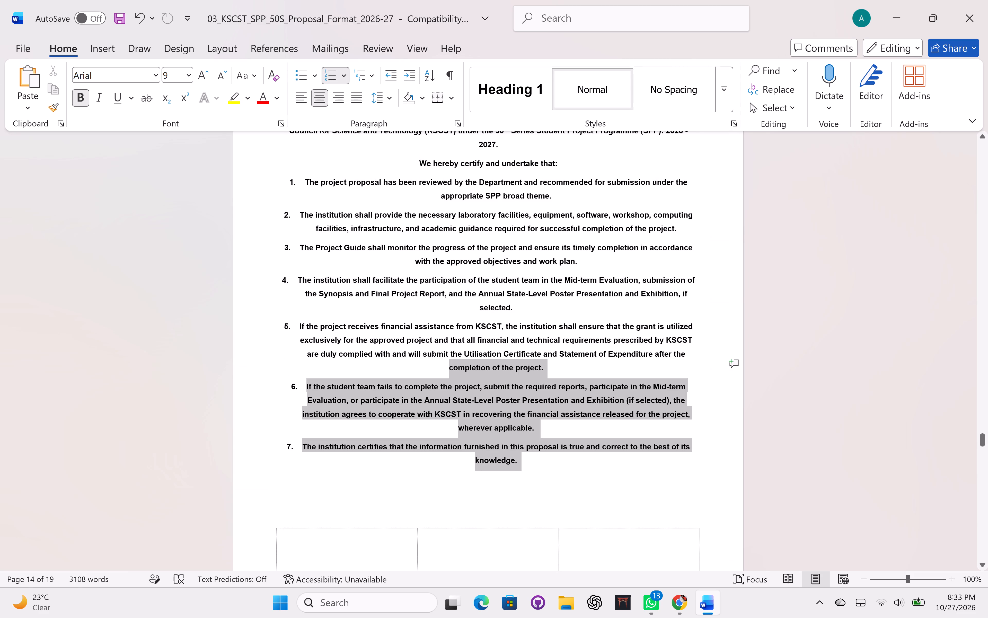
pyautogui.moveTo(324, 340); pyautogui.dragTo(275, 182)
pyautogui.click(303, 93)
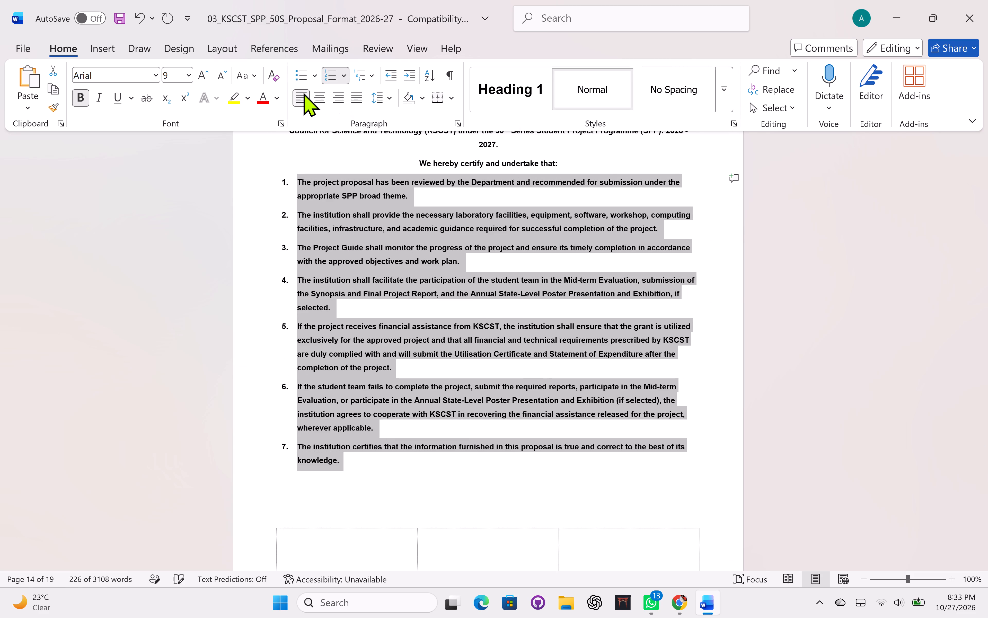
pyautogui.click(502, 384)
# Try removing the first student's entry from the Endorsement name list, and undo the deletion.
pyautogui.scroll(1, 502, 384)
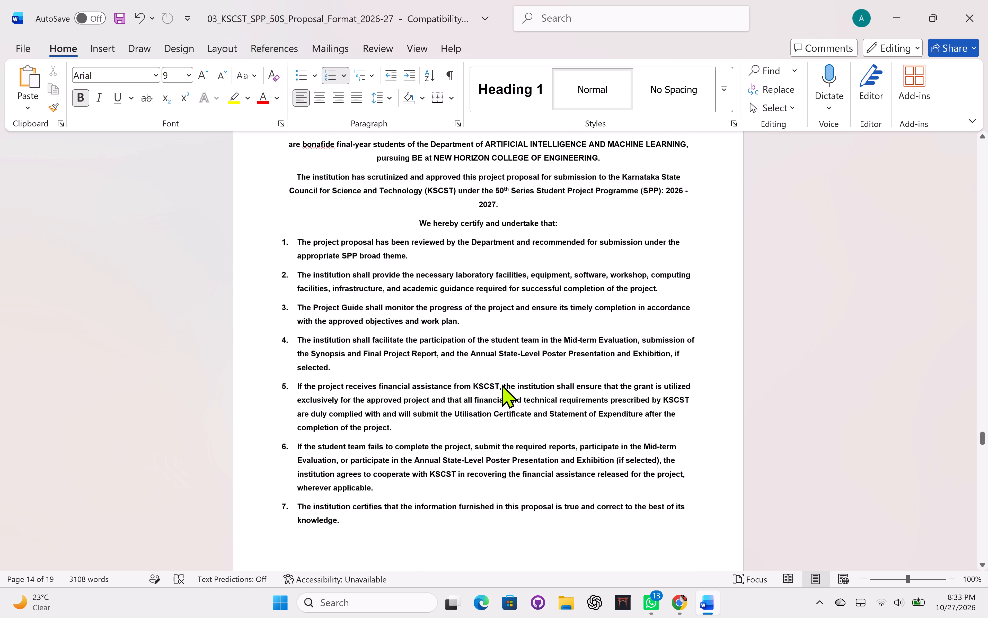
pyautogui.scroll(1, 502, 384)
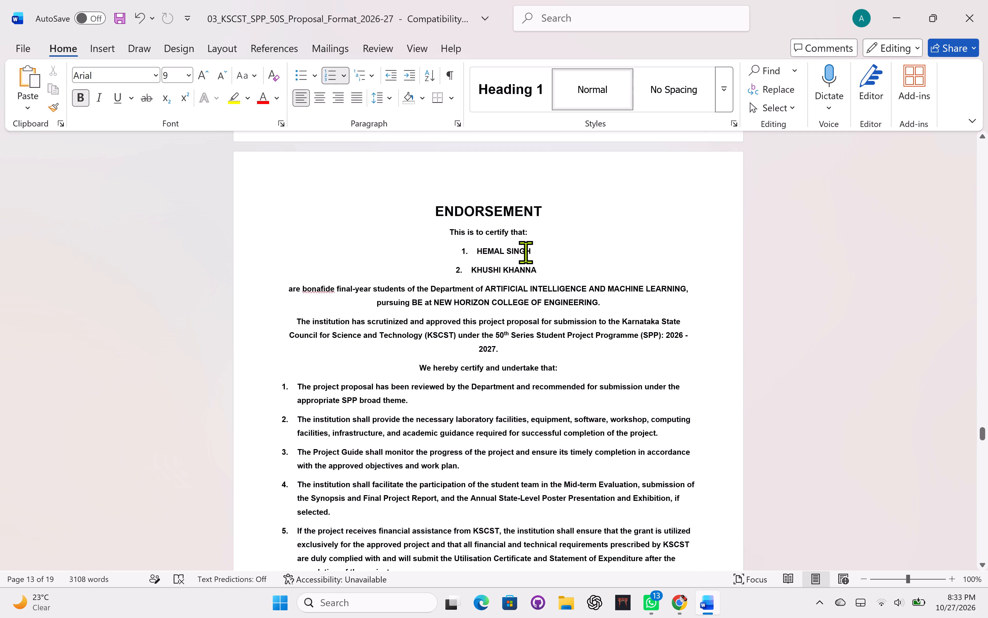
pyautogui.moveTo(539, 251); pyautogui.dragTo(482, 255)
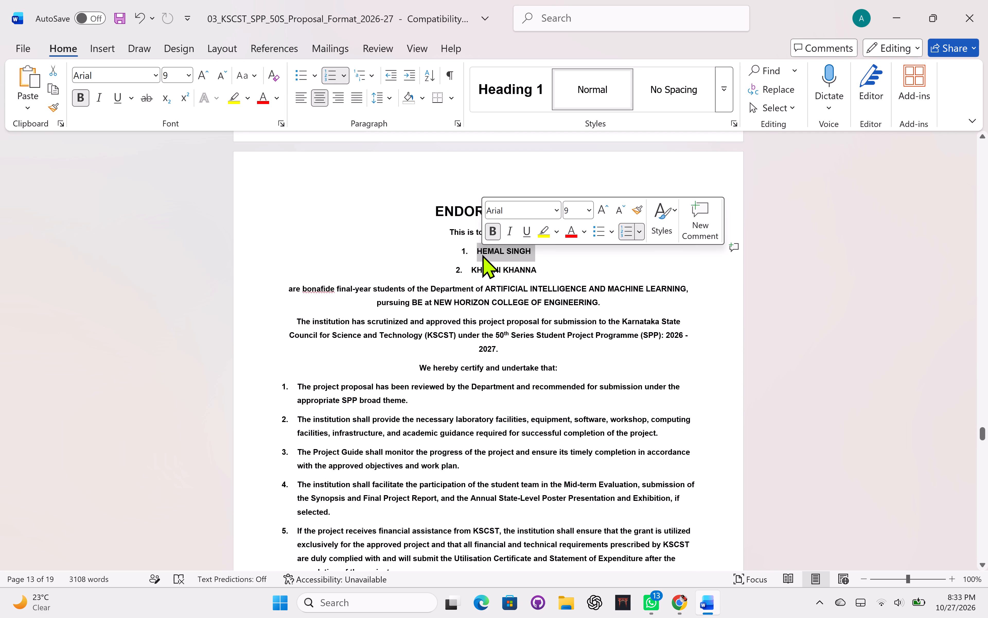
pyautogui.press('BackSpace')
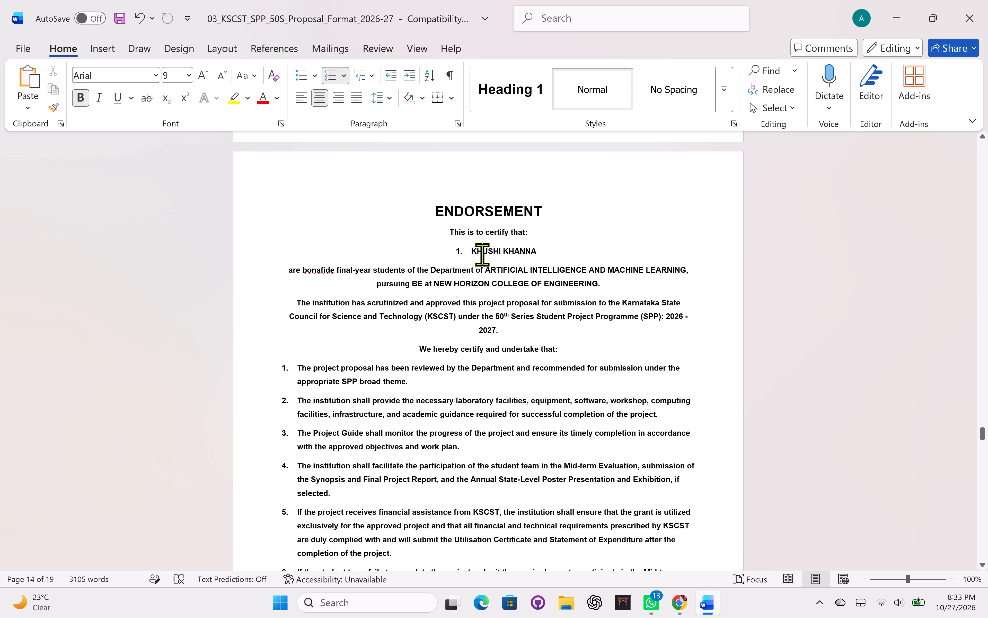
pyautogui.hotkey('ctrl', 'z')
# Add the third student's name in capitals as item 3 of the list under "This is to certify that:".
pyautogui.press('Right')
pyautogui.press('Right')
pyautogui.press('Right')
pyautogui.press('Right')
pyautogui.press('Right')
pyautogui.press('Right')
pyautogui.press('Right')
pyautogui.press('Right')
pyautogui.press('Right')
pyautogui.press('Right')
pyautogui.press('Right')
pyautogui.press('Right')
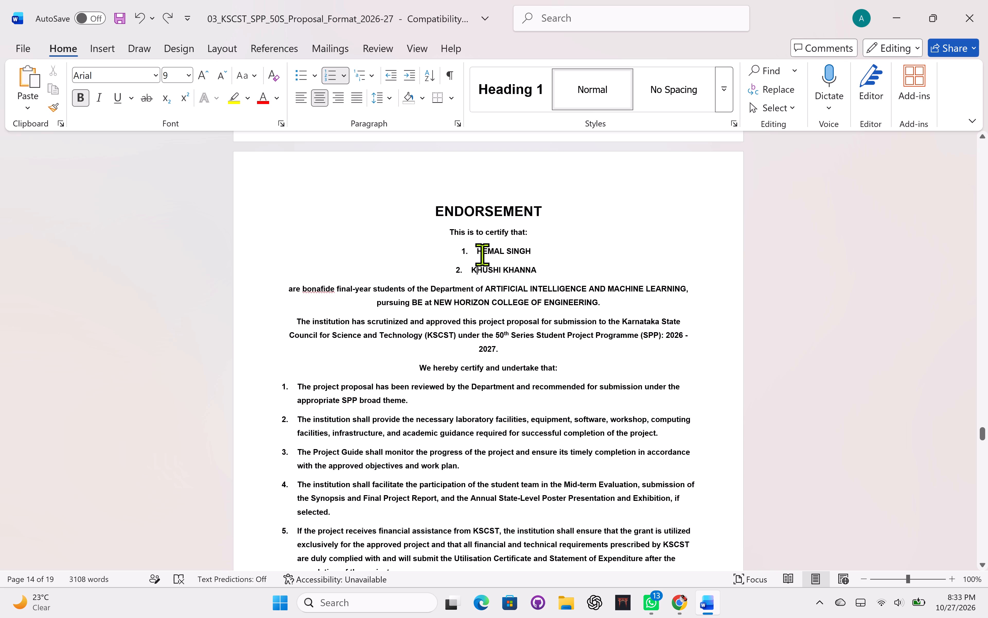
pyautogui.press('Right')
pyautogui.press('Right')
pyautogui.press('Return')
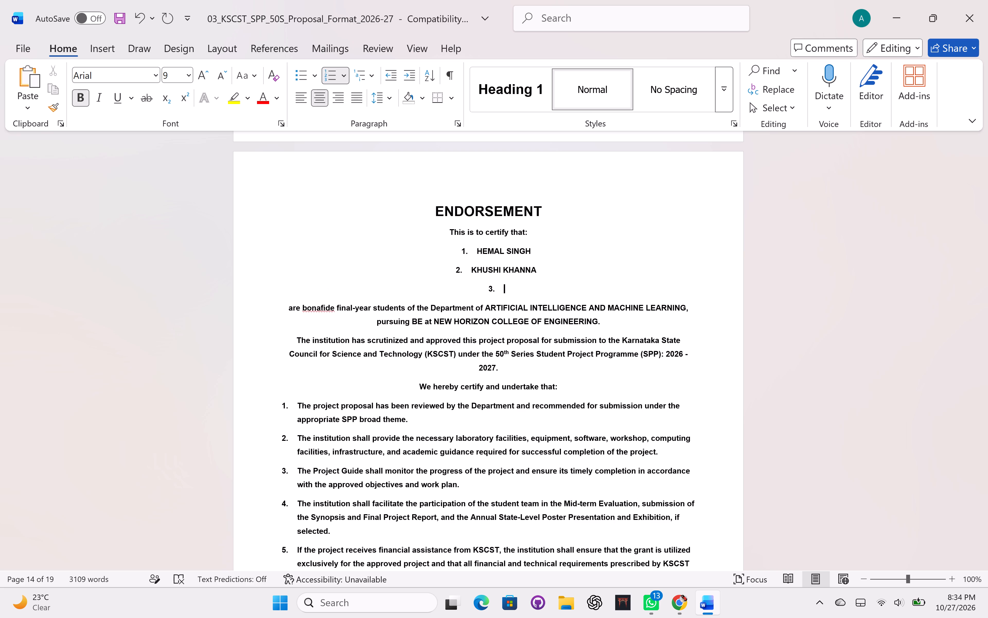
pyautogui.press('m')
pyautogui.press('space')
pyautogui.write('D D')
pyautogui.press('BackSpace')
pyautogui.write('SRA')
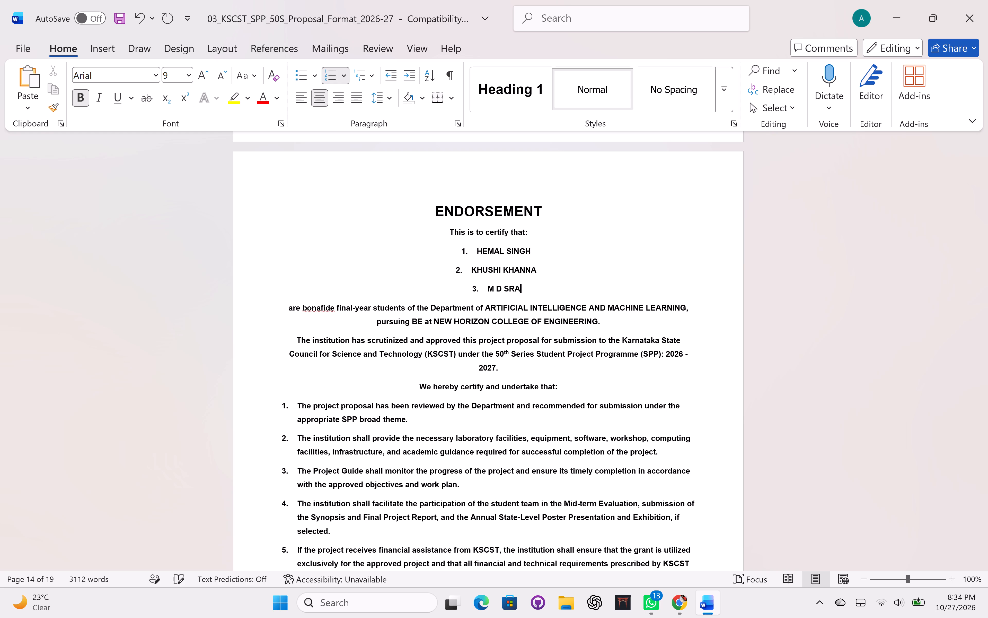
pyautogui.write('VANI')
# Left-align the three numbered student names under "This is to certify that:".
pyautogui.moveTo(539, 290); pyautogui.dragTo(449, 253)
pyautogui.click(299, 98)
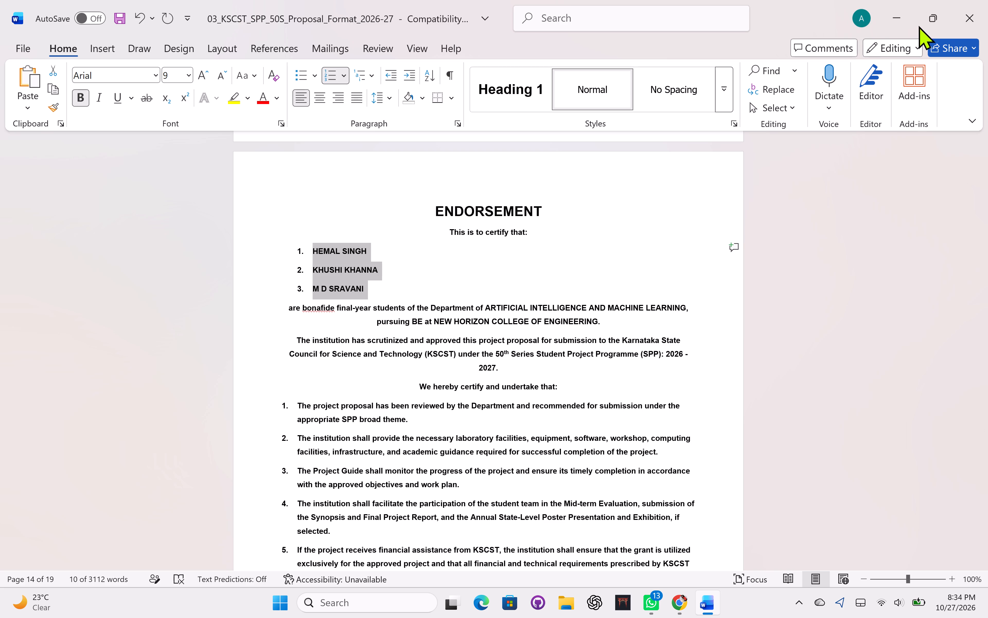
# Restore the maximized document window to its smaller floating size.
pyautogui.click(933, 26)
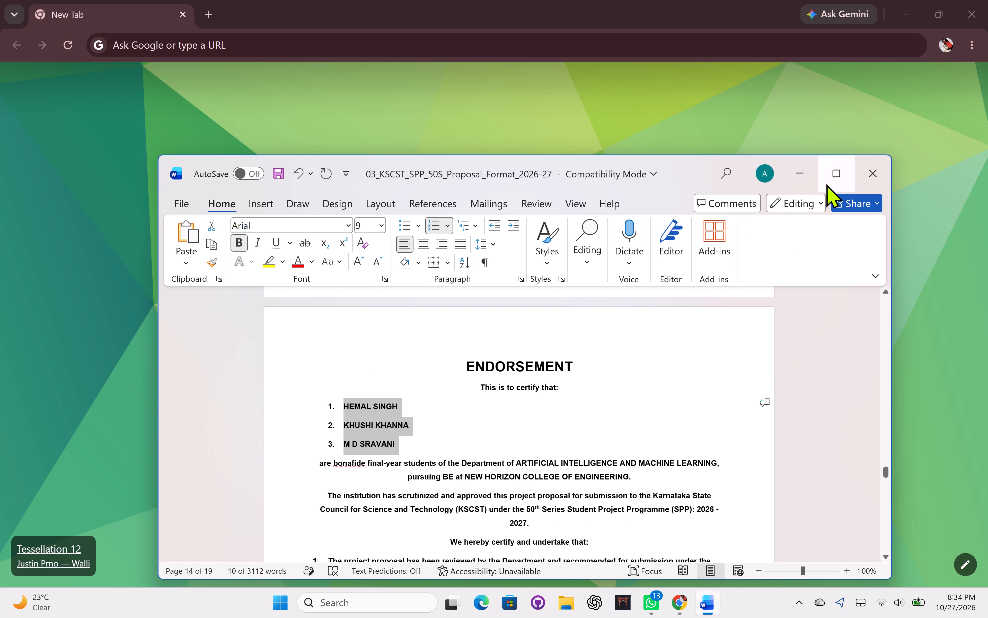
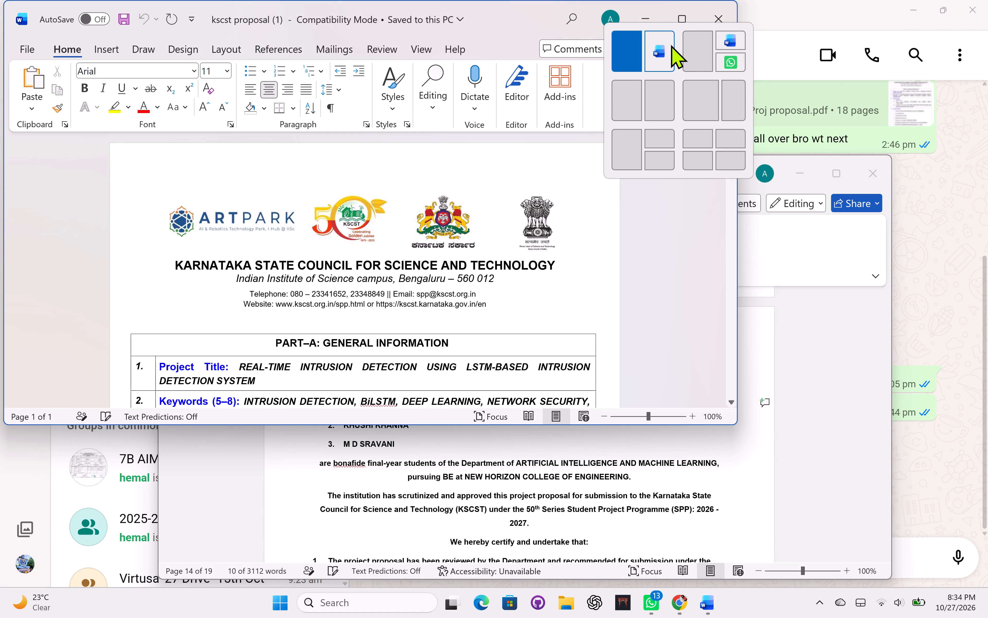
# Place the two proposal documents side by side and bring up the Endorsement page in the reference "kscst proposal" document.
pyautogui.click(671, 45)
pyautogui.scroll(-5, 409, 426)
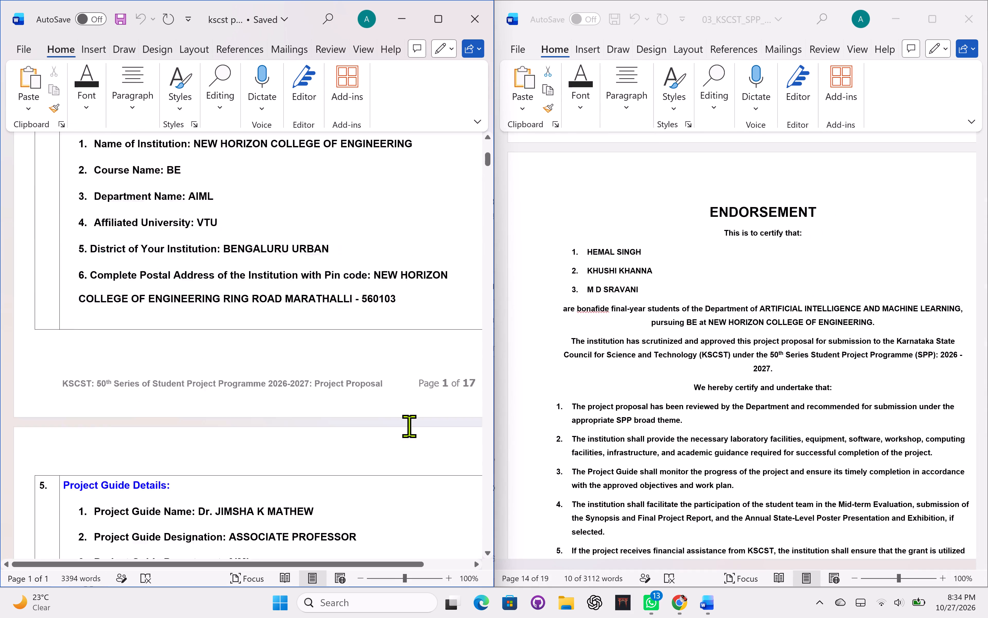
pyautogui.scroll(-20, 409, 426)
pyautogui.scroll(-17, 409, 426)
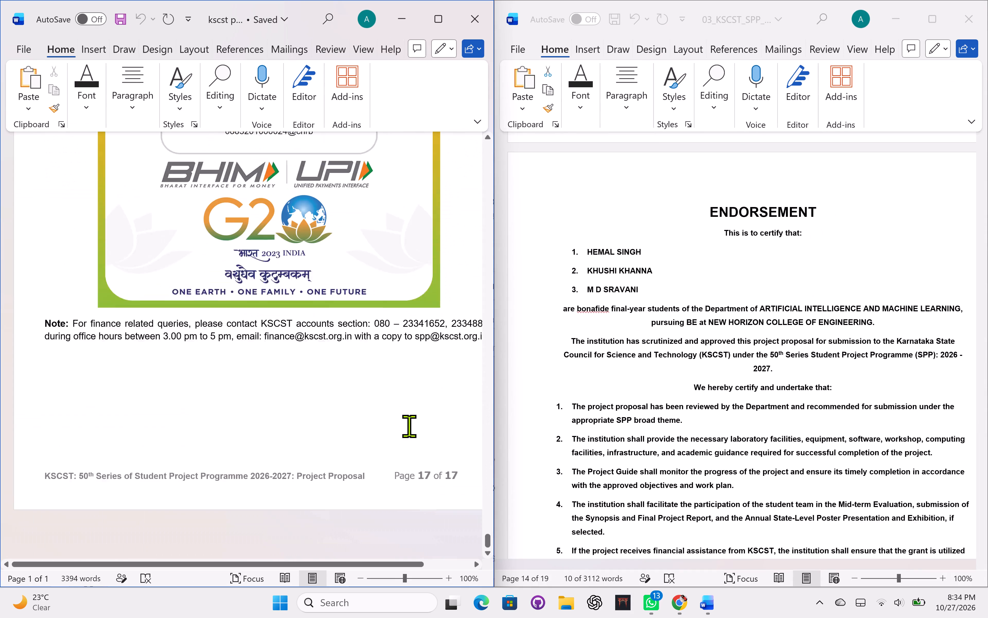
pyautogui.scroll(10, 409, 426)
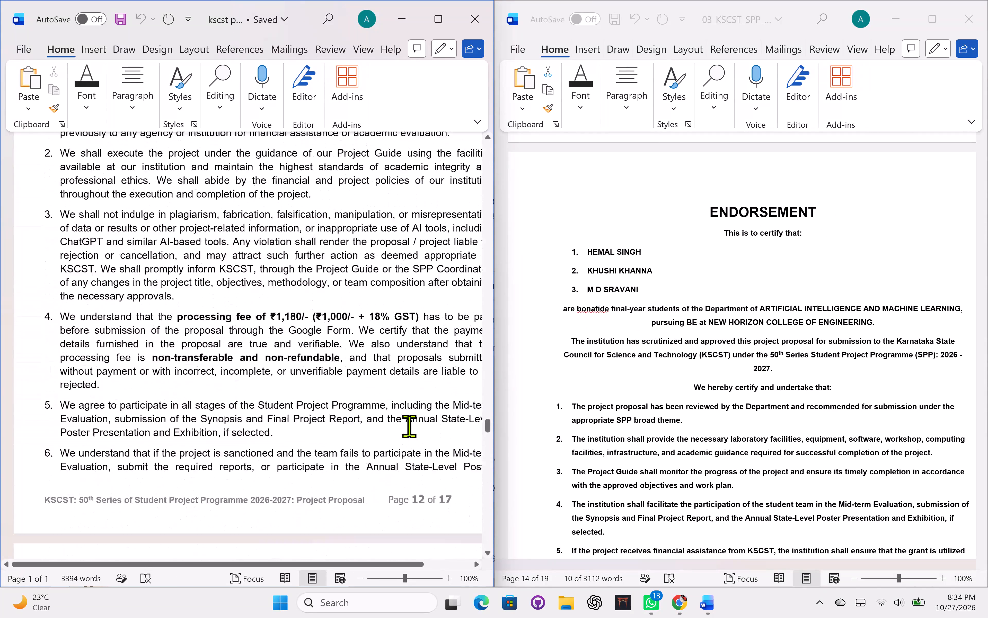
pyautogui.scroll(3, 409, 426)
pyautogui.scroll(-4, 409, 426)
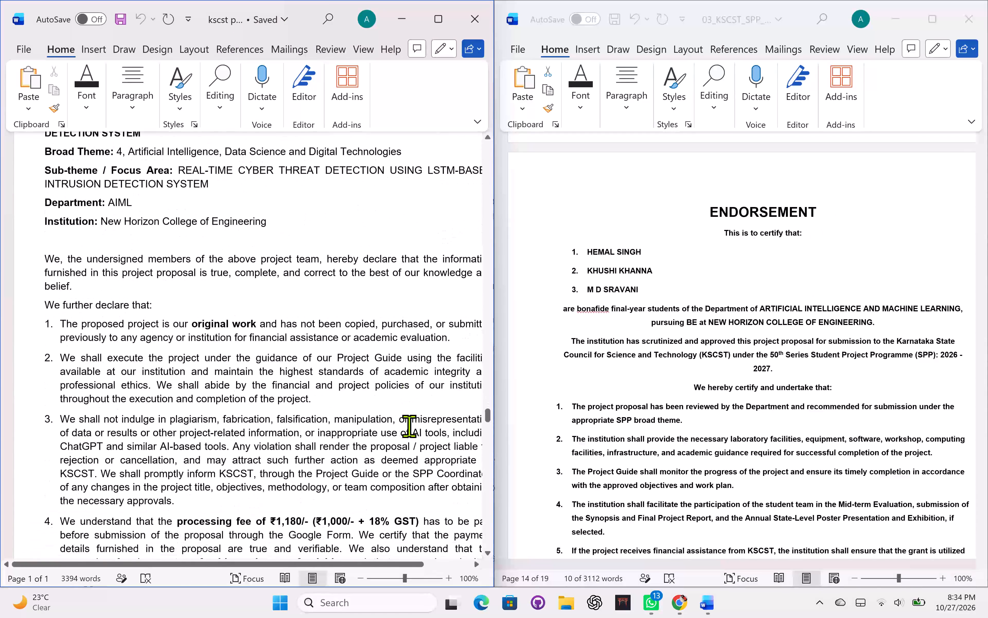
pyautogui.scroll(-5, 409, 426)
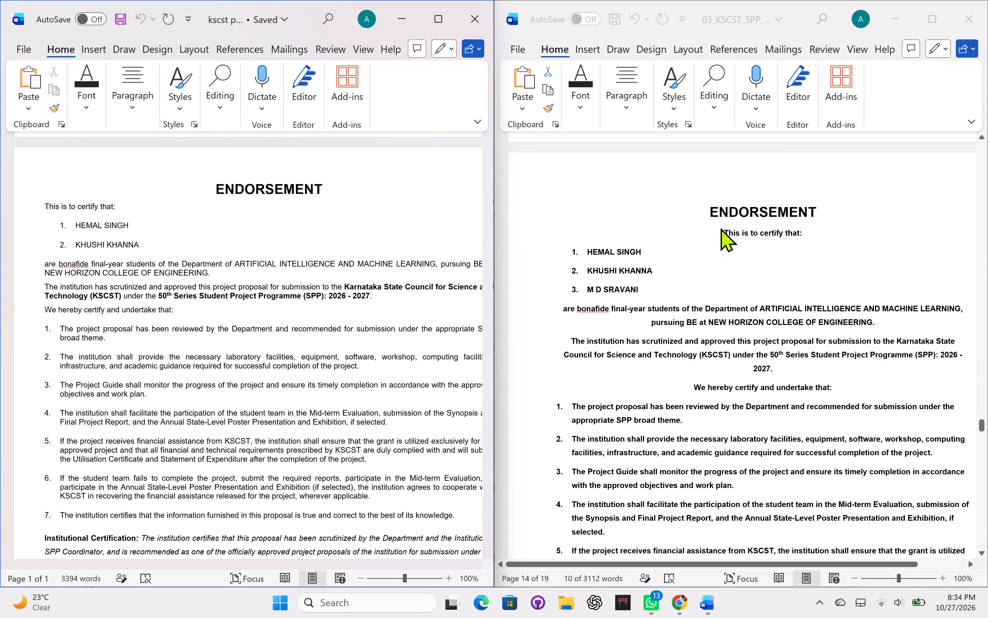
# Left-align the "This is to certify that:" line together with the three numbered student names.
pyautogui.moveTo(720, 228); pyautogui.dragTo(821, 233)
pyautogui.click(821, 233)
pyautogui.click(821, 233)
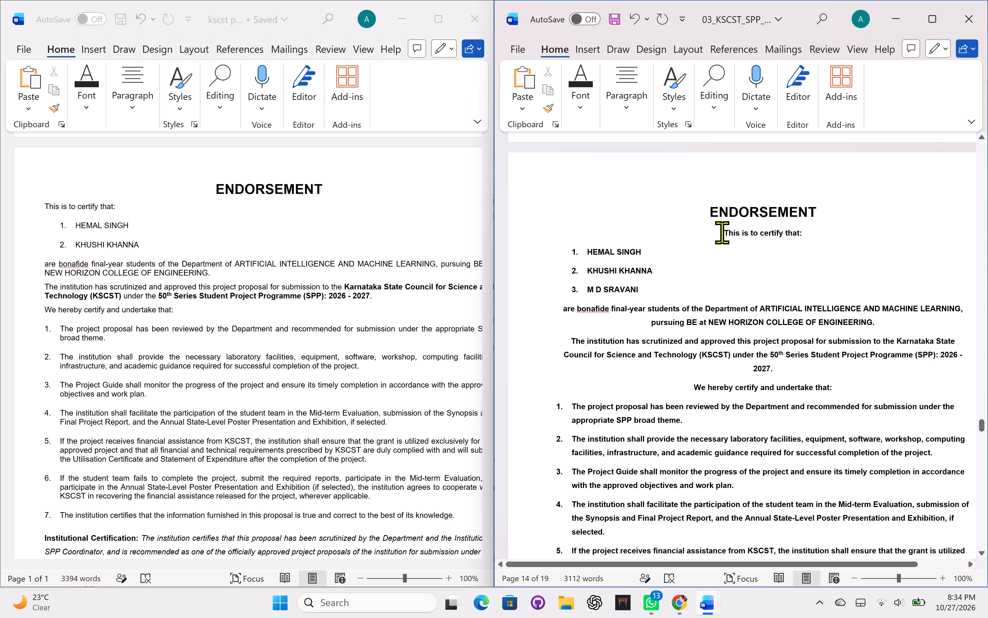
pyautogui.moveTo(722, 233); pyautogui.dragTo(816, 236)
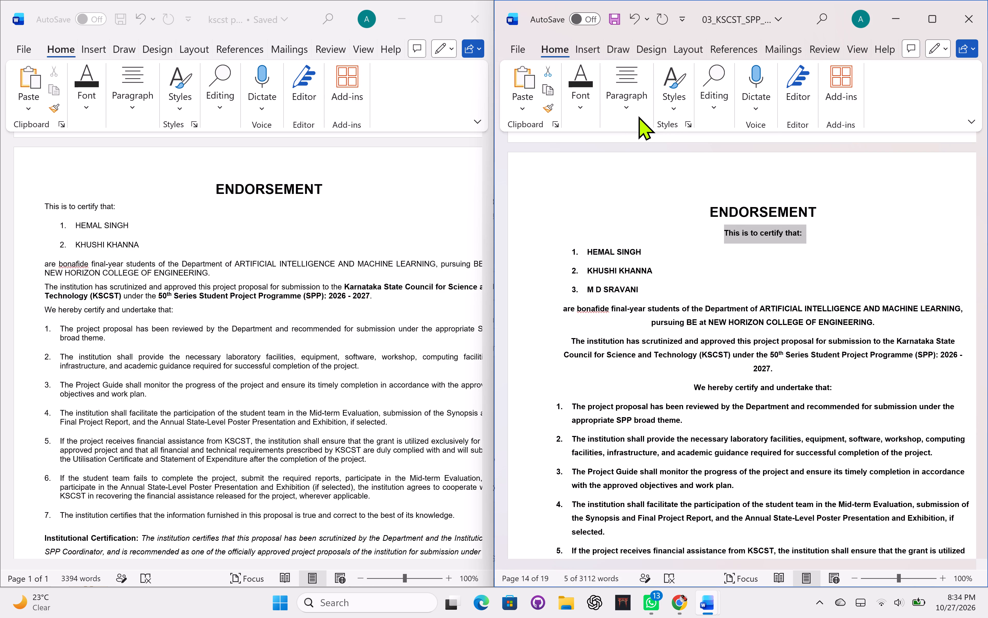
pyautogui.click(639, 116)
pyautogui.click(682, 228)
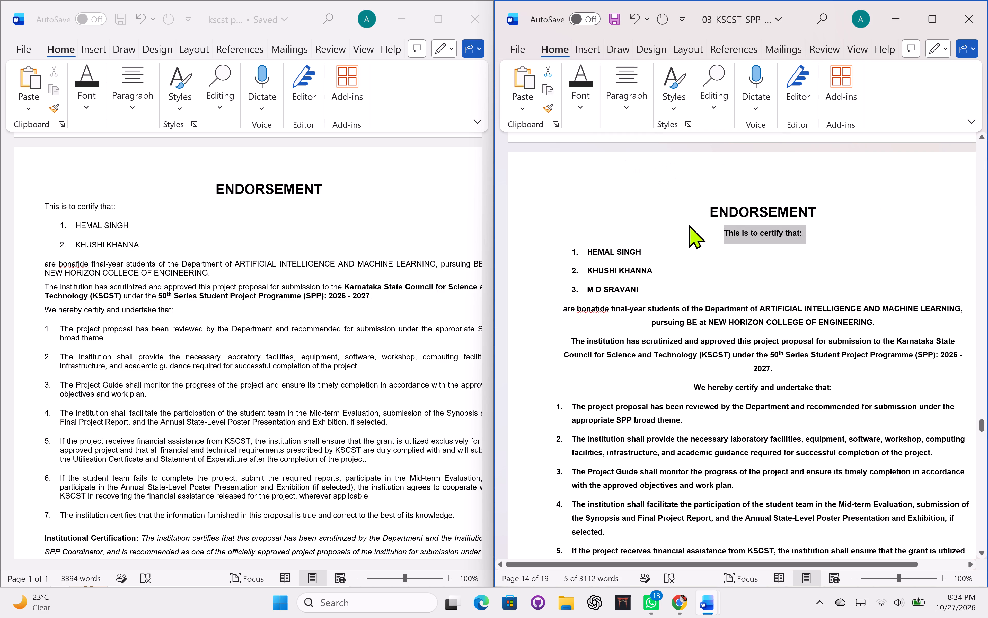
pyautogui.click(717, 230)
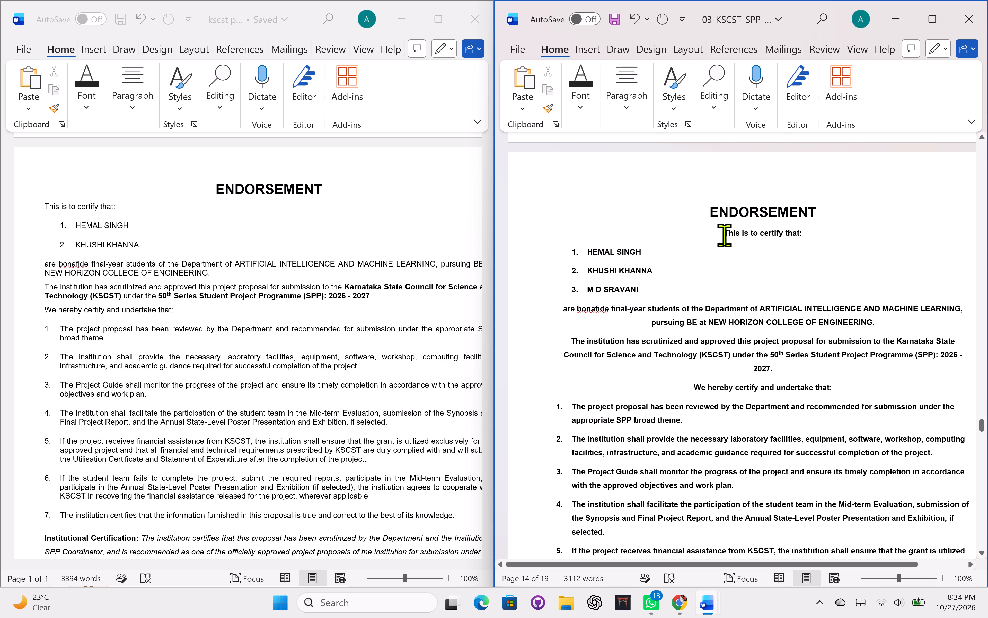
pyautogui.moveTo(724, 235); pyautogui.dragTo(737, 292)
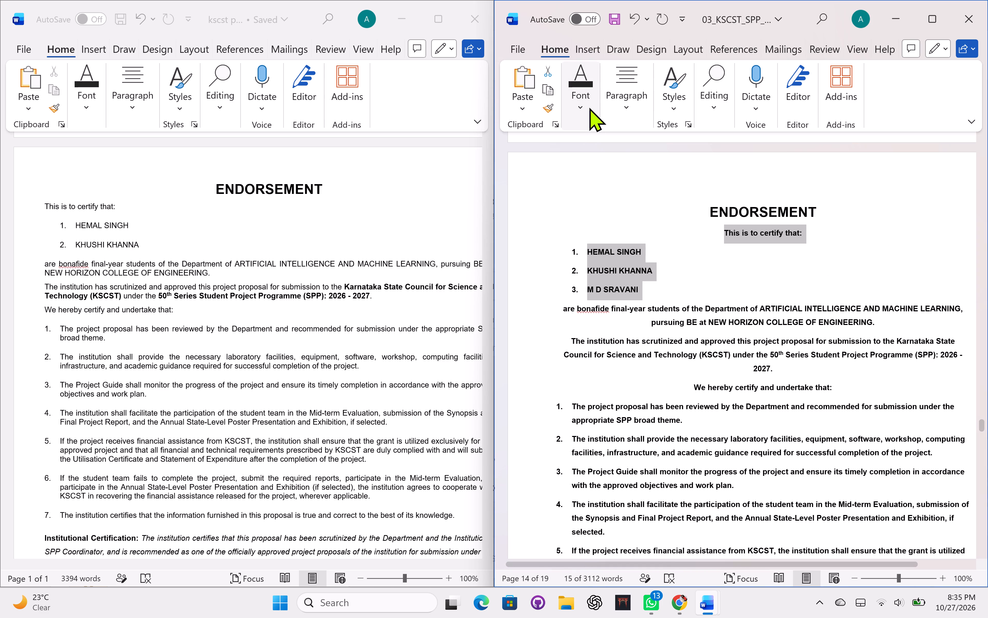
pyautogui.click(632, 111)
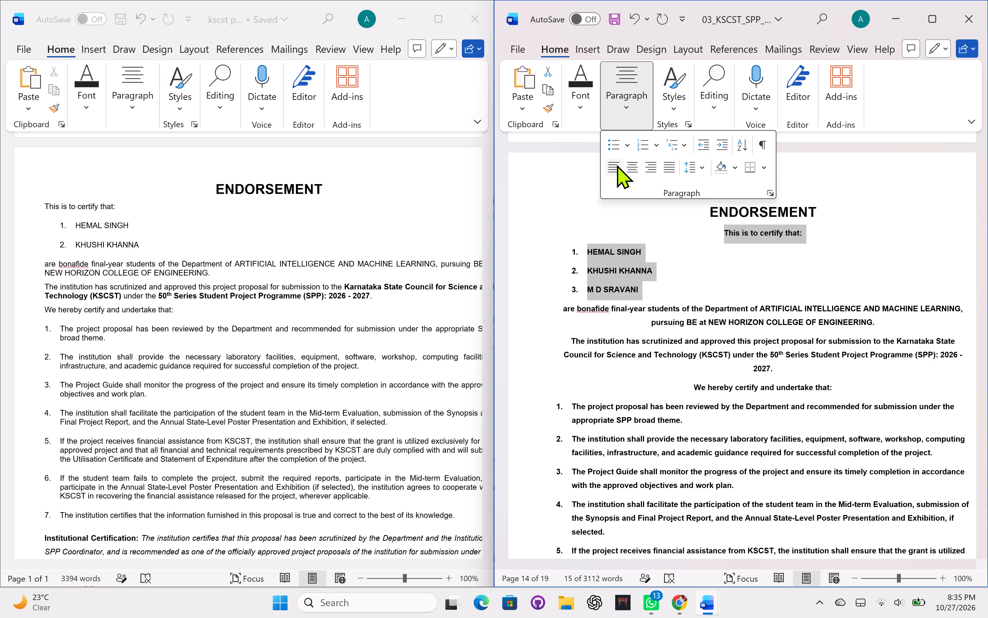
pyautogui.click(617, 165)
pyautogui.click(710, 244)
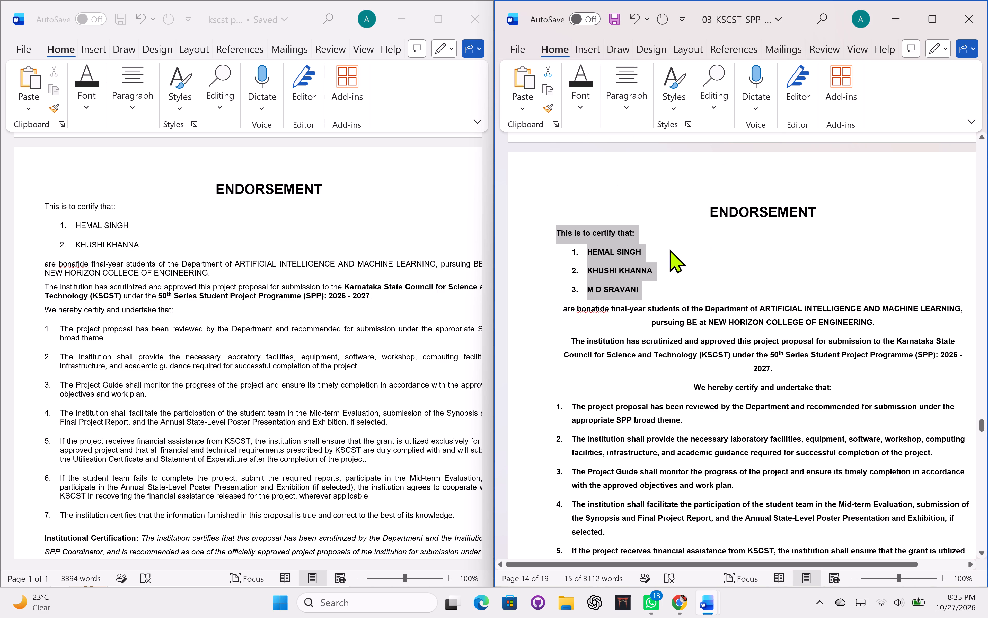
# Add the new first student's name in capitals after the existing name in item 1 of the Endorsement list.
pyautogui.click(652, 248)
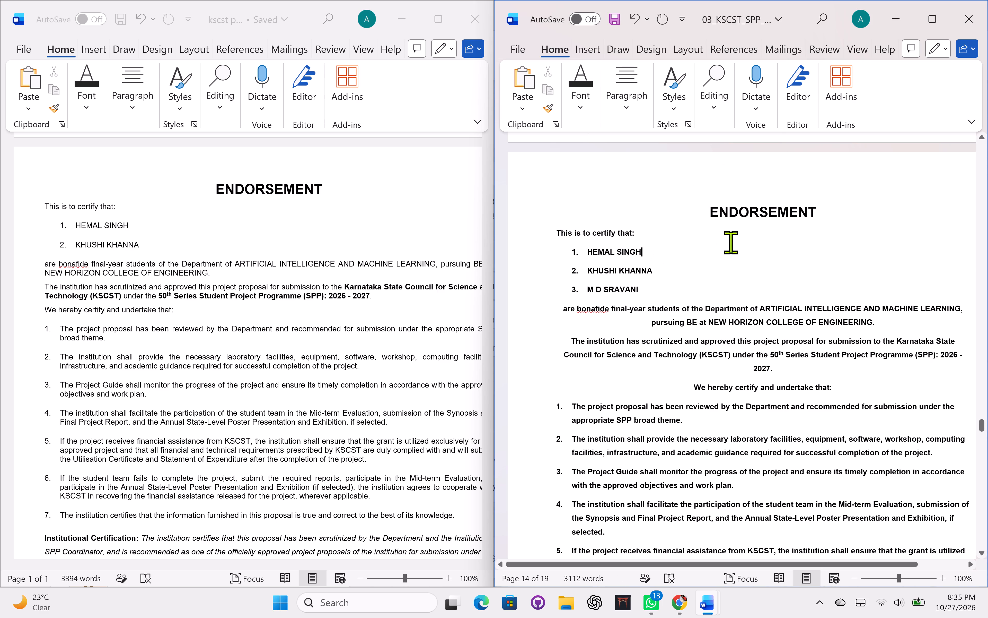
pyautogui.press('space')
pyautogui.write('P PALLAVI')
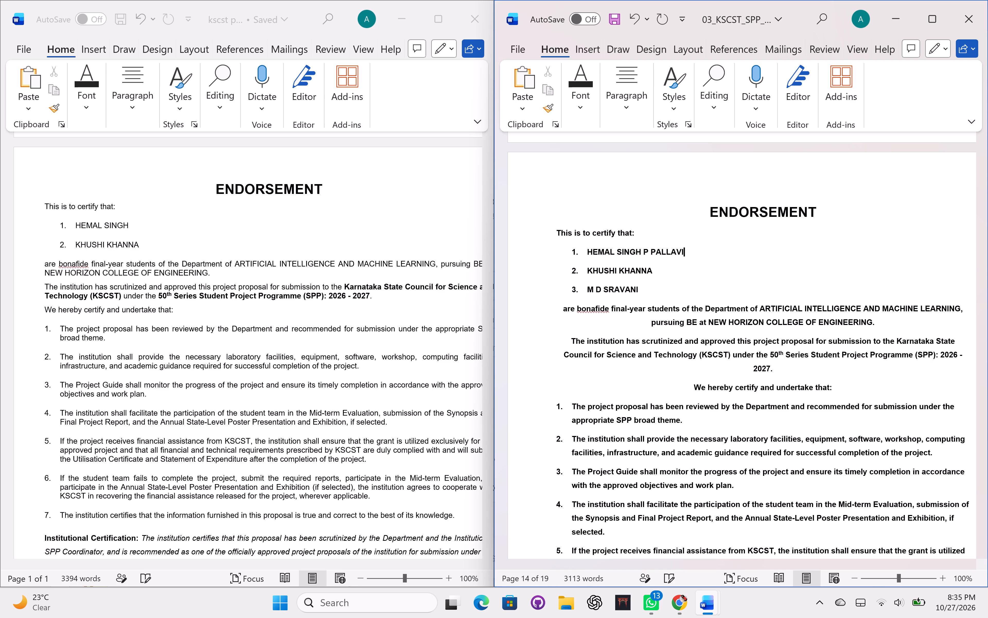
# Replace the name in item 2 of the Endorsement list with the new second student's name in capitals.
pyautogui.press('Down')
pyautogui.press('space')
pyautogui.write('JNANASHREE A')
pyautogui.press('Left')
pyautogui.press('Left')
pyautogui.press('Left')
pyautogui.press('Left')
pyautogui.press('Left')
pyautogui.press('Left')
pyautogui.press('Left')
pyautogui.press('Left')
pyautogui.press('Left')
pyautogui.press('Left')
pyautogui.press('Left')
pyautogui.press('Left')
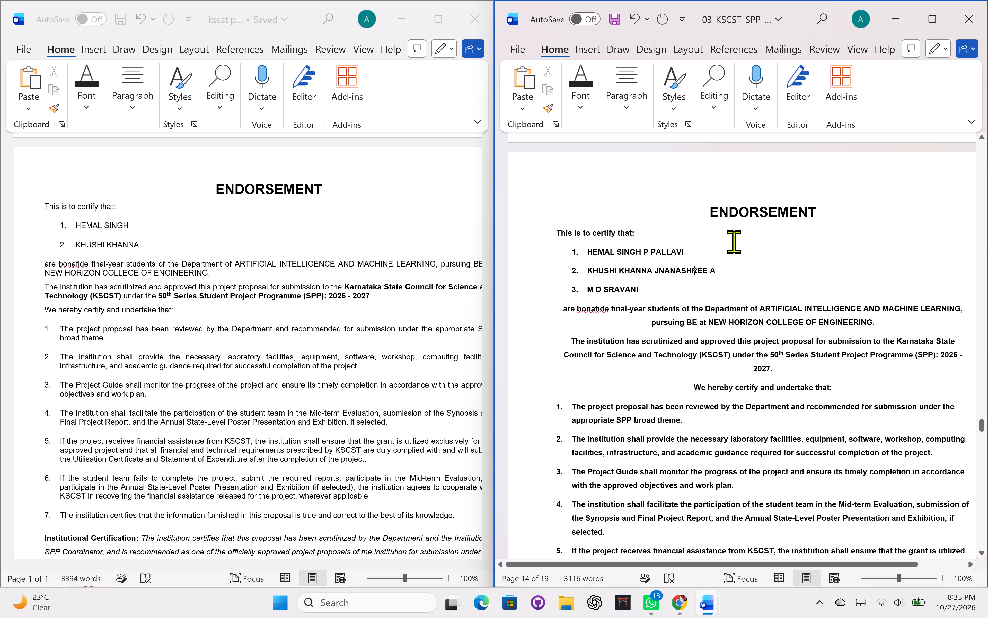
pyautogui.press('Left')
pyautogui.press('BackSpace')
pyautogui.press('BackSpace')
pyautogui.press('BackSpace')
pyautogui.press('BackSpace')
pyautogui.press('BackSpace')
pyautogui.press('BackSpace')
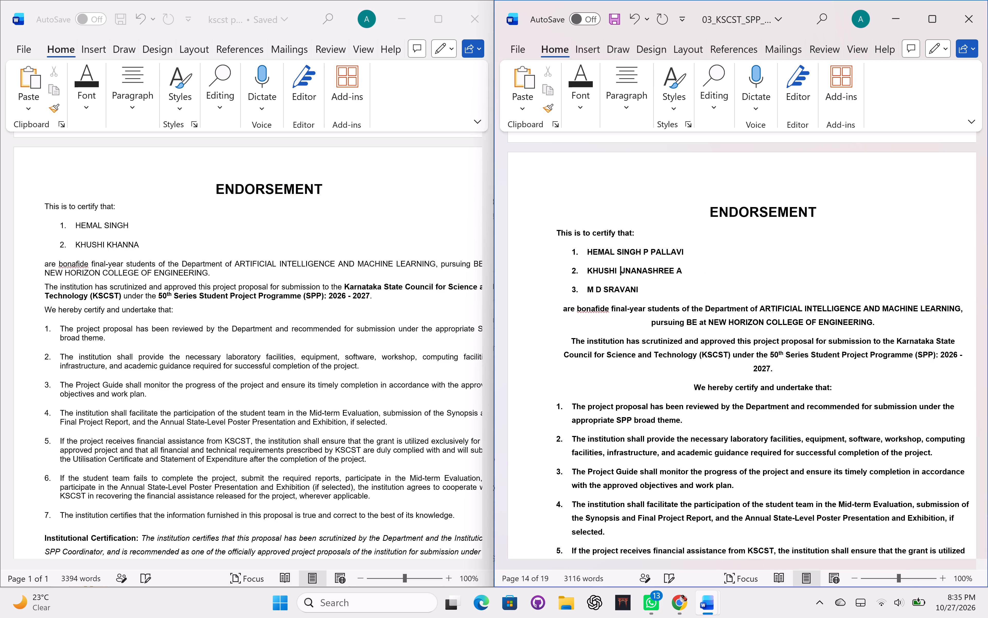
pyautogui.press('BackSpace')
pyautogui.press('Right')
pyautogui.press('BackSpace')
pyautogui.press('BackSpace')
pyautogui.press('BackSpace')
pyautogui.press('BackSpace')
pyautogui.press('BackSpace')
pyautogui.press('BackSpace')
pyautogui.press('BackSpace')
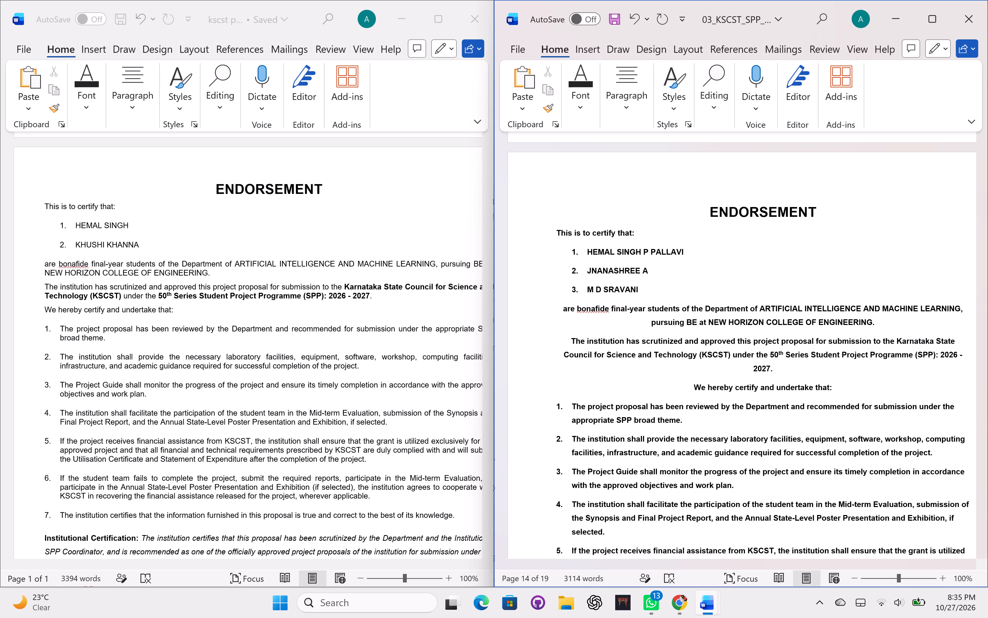
# Delete the old student's name from item 1, keeping only the newly entered name.
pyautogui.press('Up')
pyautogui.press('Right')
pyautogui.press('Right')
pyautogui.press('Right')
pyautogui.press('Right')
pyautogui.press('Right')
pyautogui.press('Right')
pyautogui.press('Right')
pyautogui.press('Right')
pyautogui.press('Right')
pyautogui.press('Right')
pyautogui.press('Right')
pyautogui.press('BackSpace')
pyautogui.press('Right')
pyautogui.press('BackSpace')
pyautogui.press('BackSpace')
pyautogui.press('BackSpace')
pyautogui.press('BackSpace')
pyautogui.press('BackSpace')
pyautogui.press('BackSpace')
pyautogui.press('BackSpace')
pyautogui.press('BackSpace')
pyautogui.press('BackSpace')
pyautogui.press('BackSpace')
pyautogui.press('BackSpace')
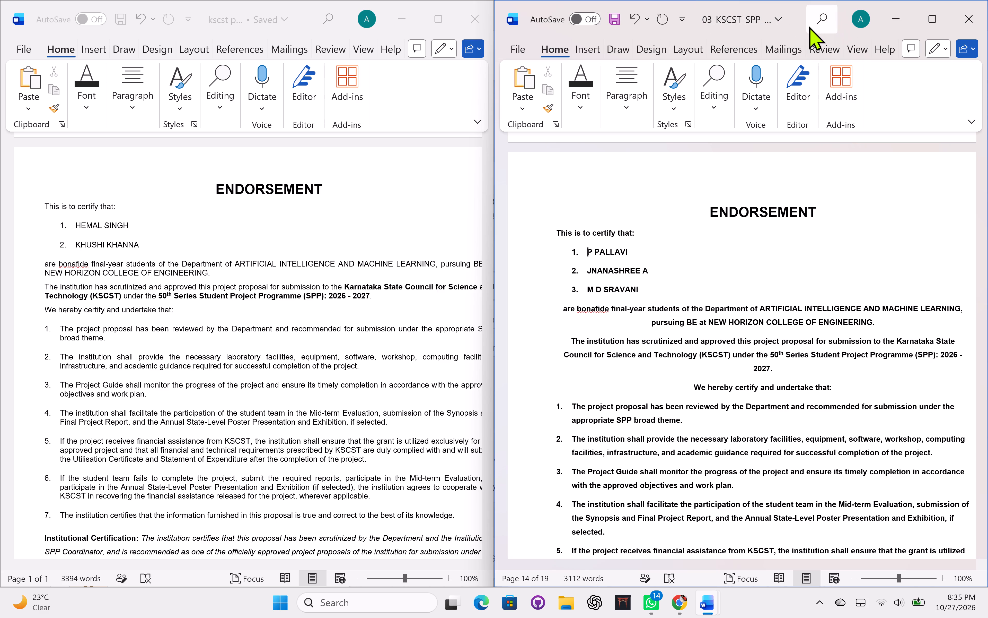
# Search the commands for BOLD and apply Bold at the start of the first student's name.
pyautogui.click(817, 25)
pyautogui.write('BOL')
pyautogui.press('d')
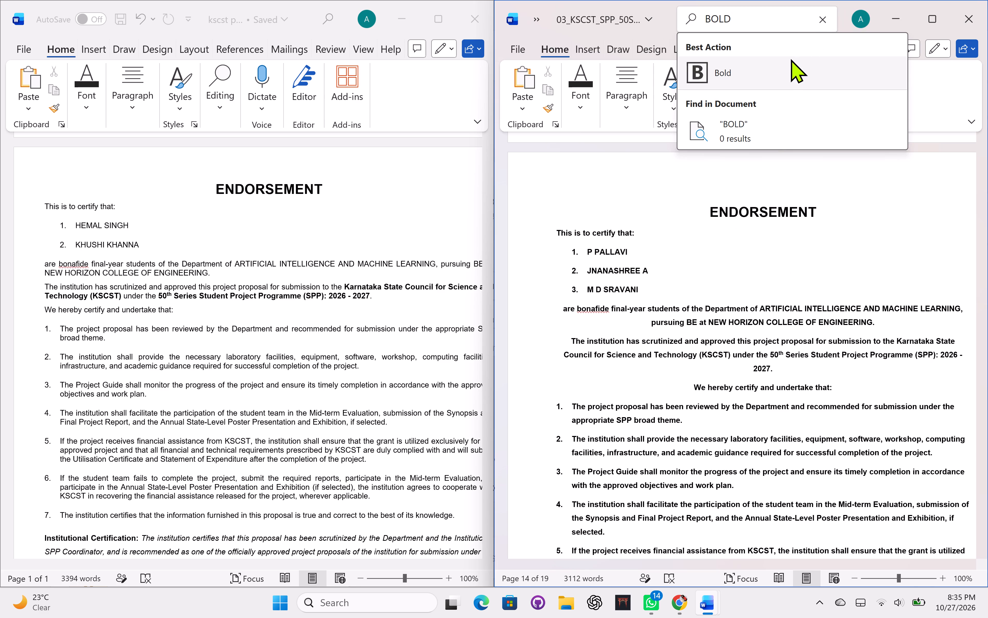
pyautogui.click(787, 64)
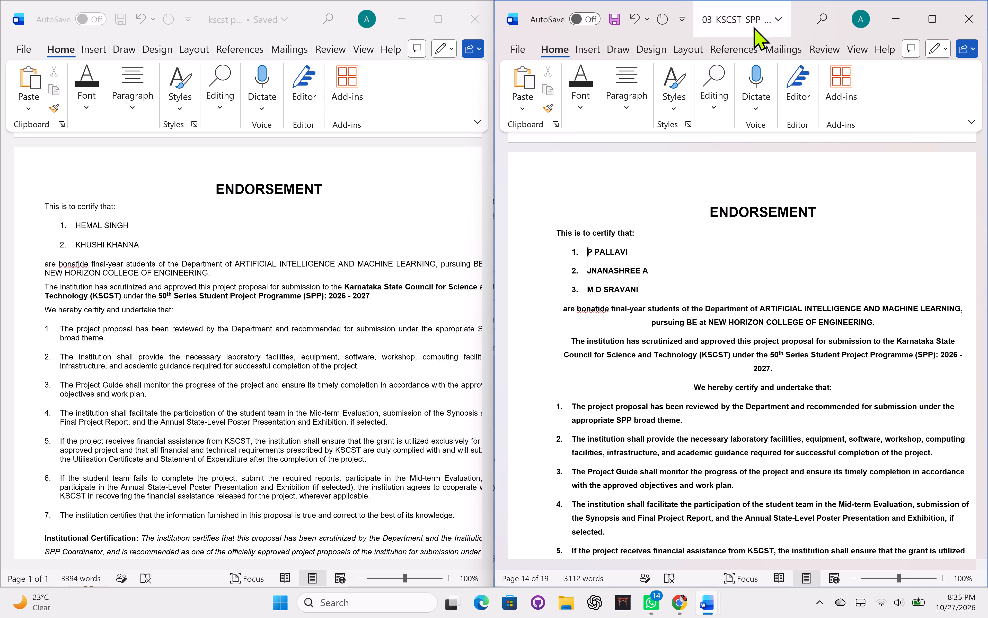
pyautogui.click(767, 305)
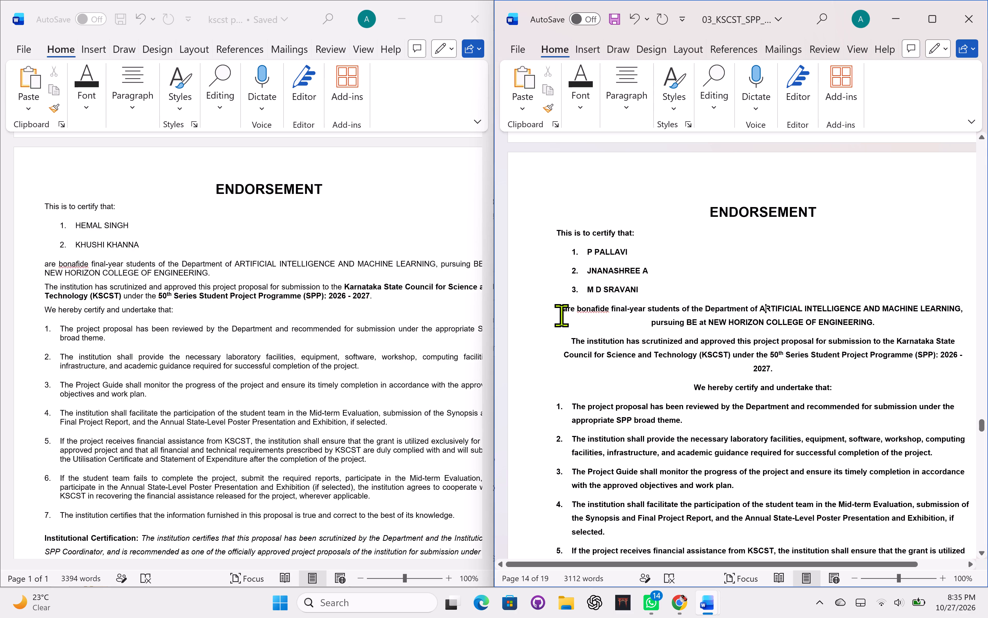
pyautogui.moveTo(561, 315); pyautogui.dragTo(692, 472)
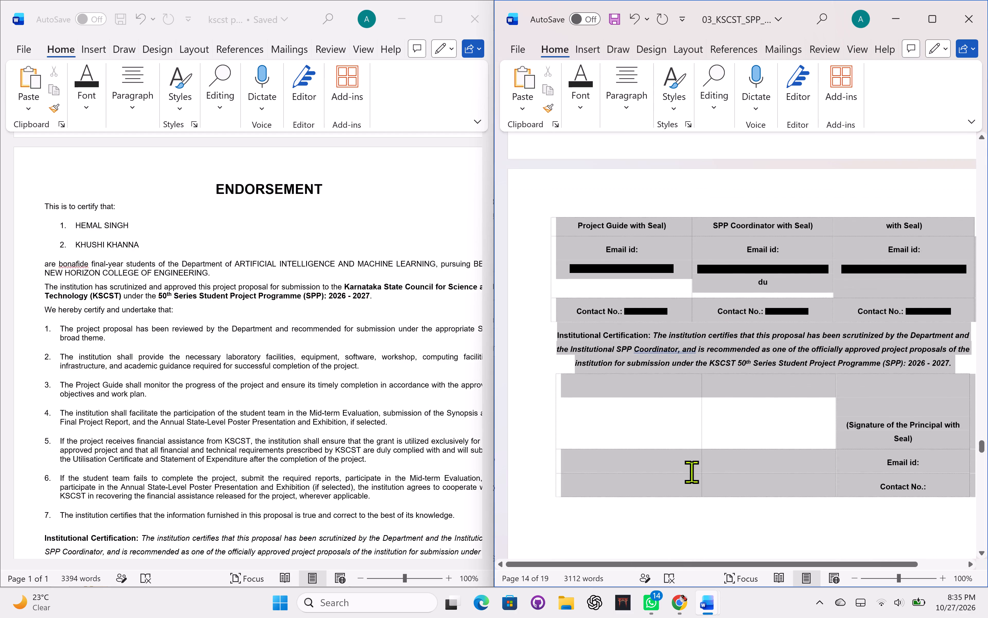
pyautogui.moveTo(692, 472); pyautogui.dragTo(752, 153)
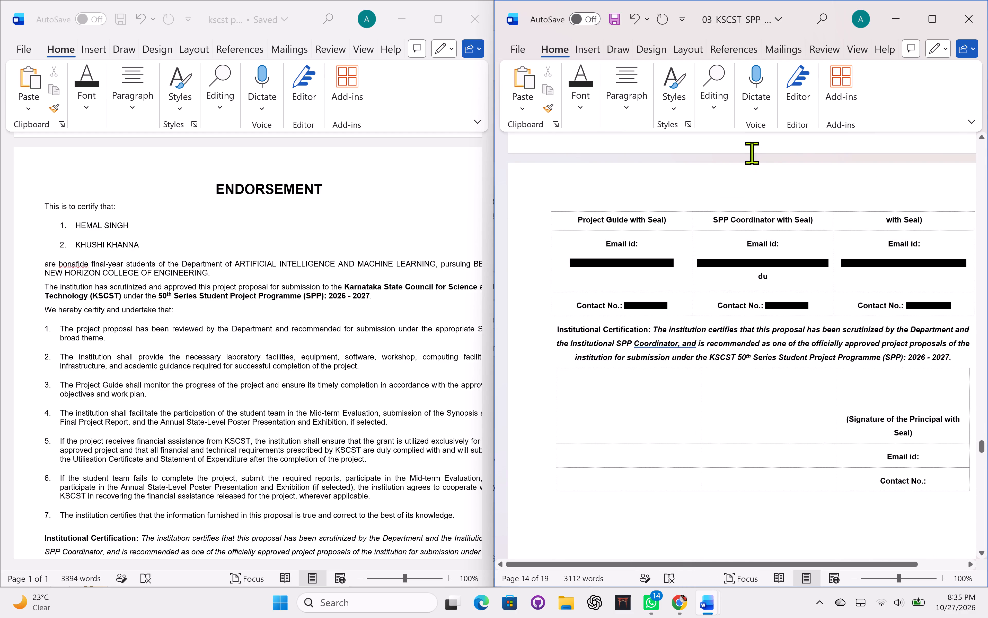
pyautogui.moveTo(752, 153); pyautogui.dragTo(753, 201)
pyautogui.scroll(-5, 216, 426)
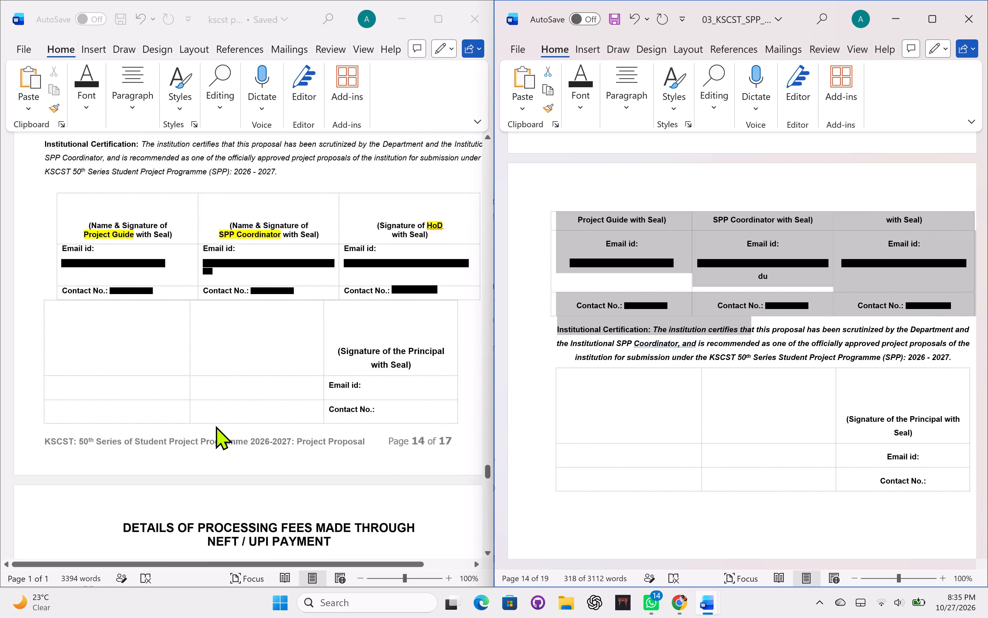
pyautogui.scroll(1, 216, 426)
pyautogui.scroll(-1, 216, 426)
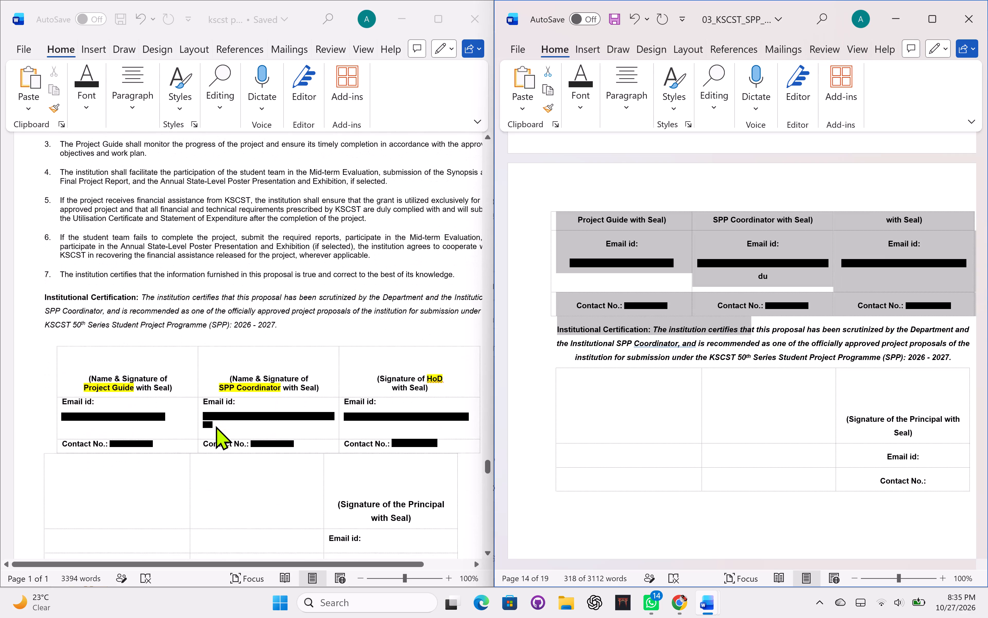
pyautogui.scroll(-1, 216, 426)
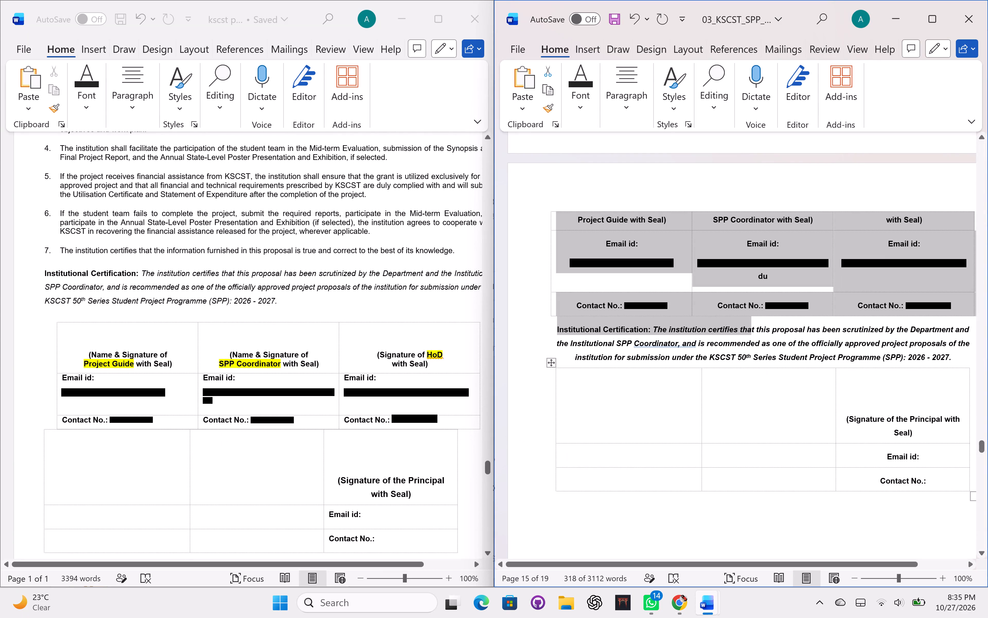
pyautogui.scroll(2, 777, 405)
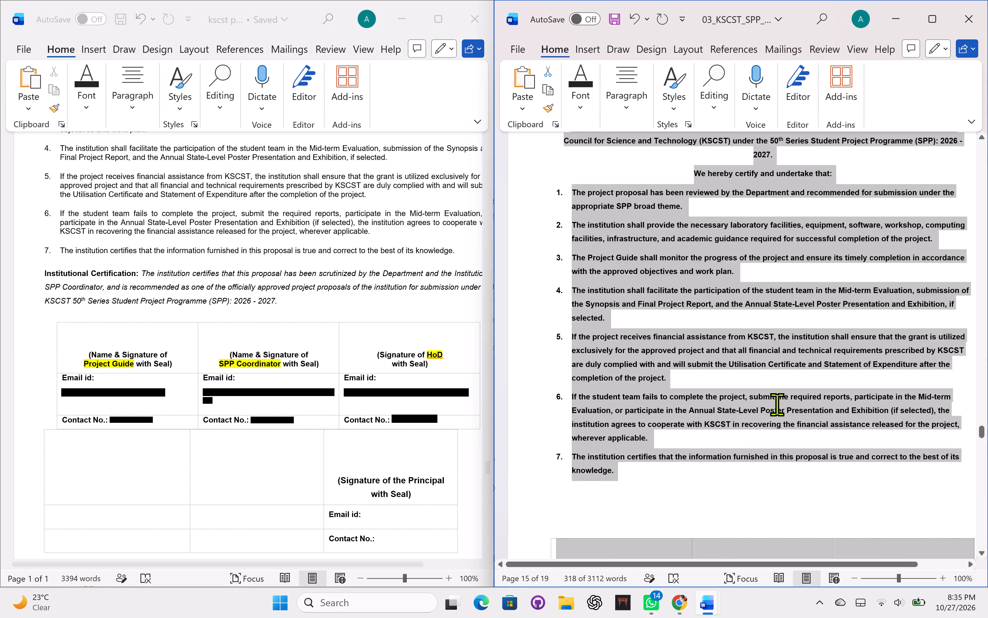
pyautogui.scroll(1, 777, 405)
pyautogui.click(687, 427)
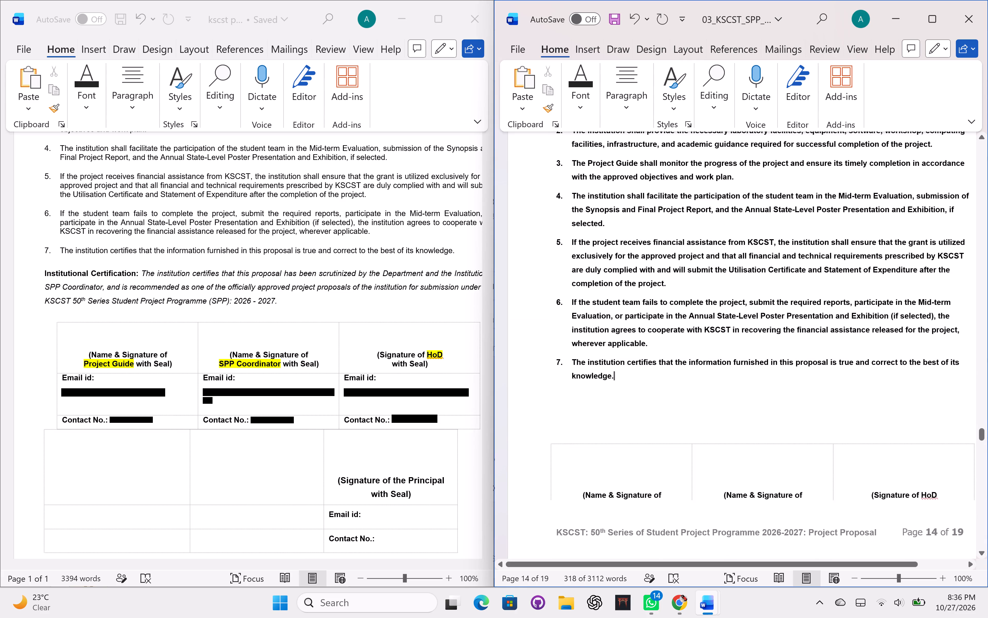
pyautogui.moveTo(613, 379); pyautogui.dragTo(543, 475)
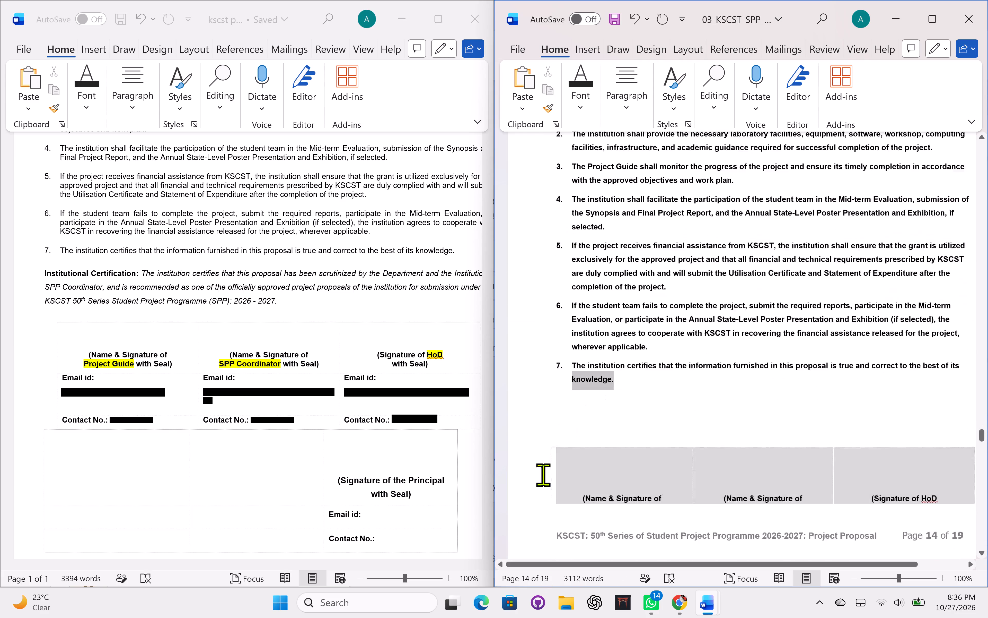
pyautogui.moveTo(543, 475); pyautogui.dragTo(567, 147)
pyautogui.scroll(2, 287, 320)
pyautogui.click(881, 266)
# Remove bold from the Endorsement text, from the "are bonafide final-year students" paragraph through undertaking item 7.
pyautogui.scroll(1, 881, 266)
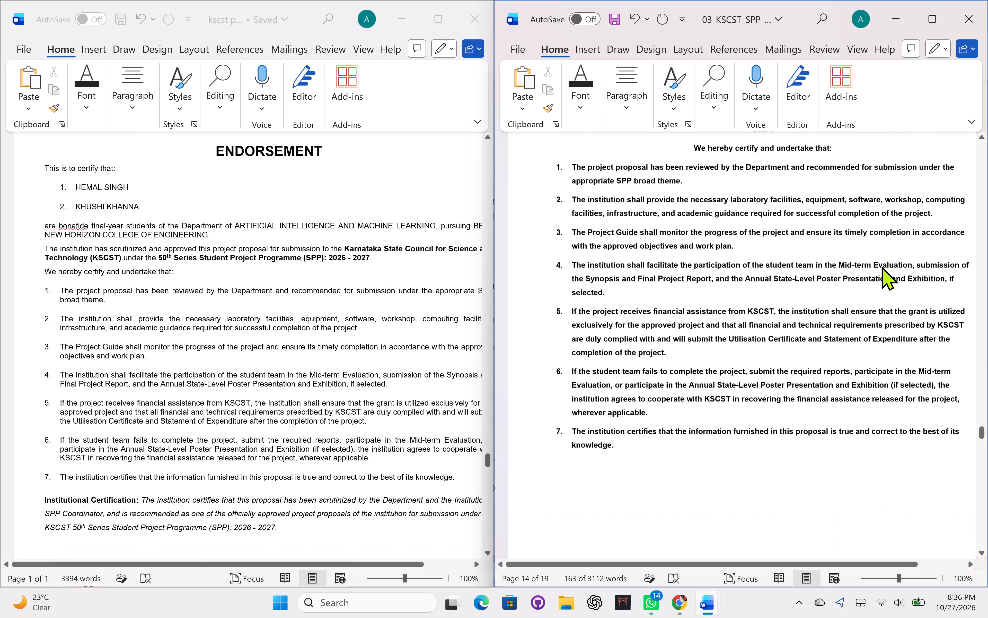
pyautogui.scroll(2, 881, 266)
pyautogui.scroll(1, 700, 237)
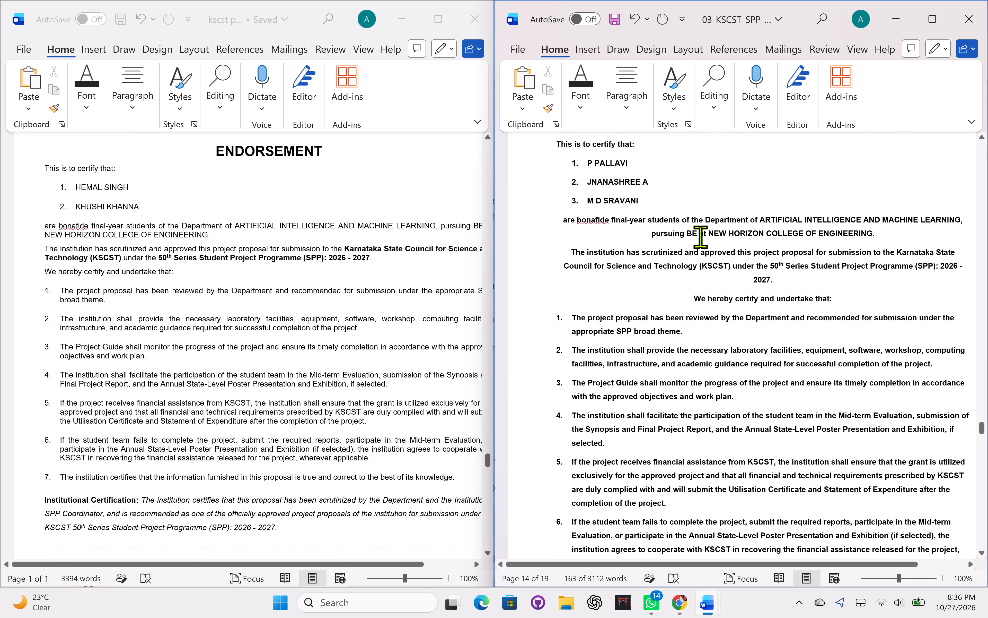
pyautogui.scroll(2, 700, 237)
pyautogui.moveTo(557, 224); pyautogui.dragTo(656, 519)
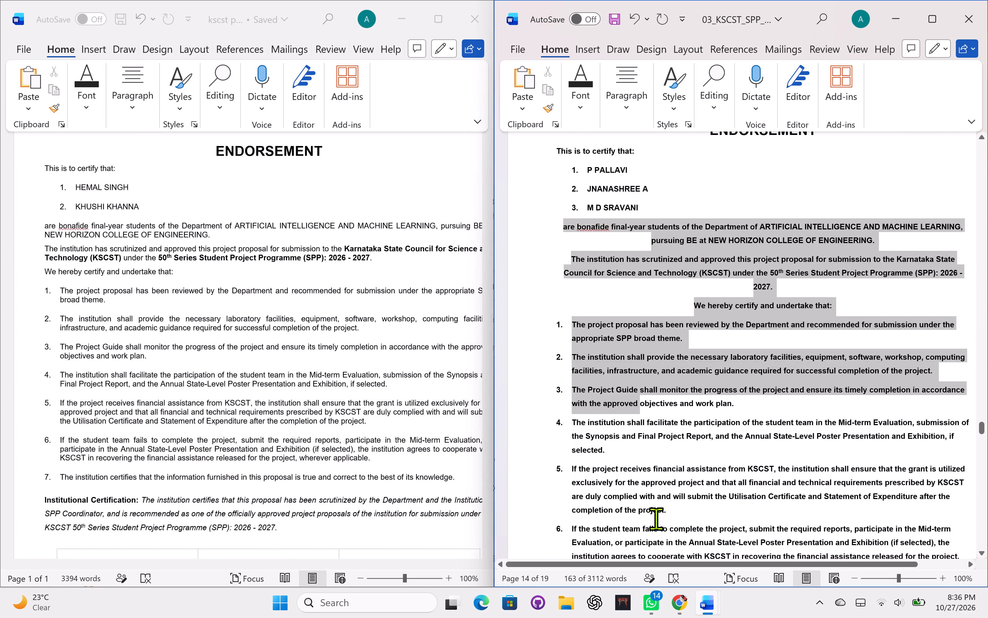
pyautogui.moveTo(656, 519); pyautogui.dragTo(691, 389)
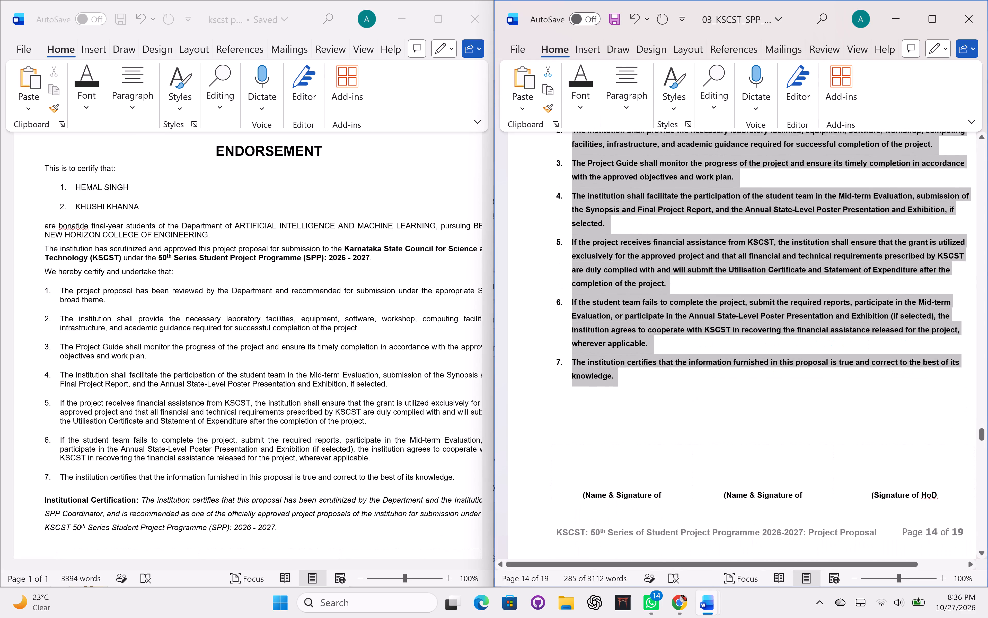
pyautogui.hotkey('ctrl', 'b')
pyautogui.click(691, 389)
pyautogui.click(638, 337)
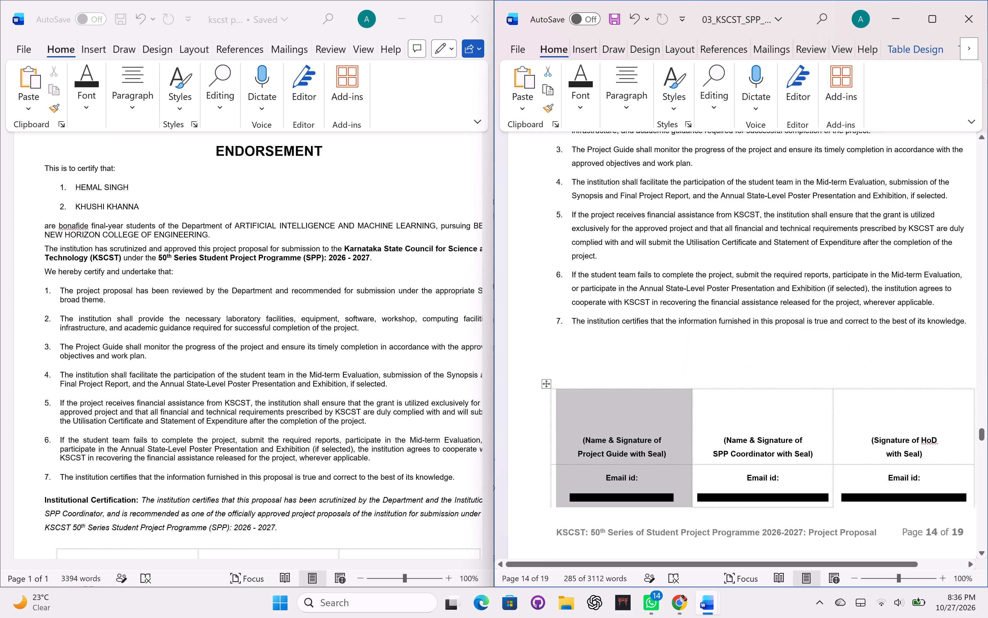
# Bold the text from "Karnataka State Council for Science and Technology (KSCST)" through "2026 - 2027." in the Endorsement paragraph.
pyautogui.scroll(2, 638, 337)
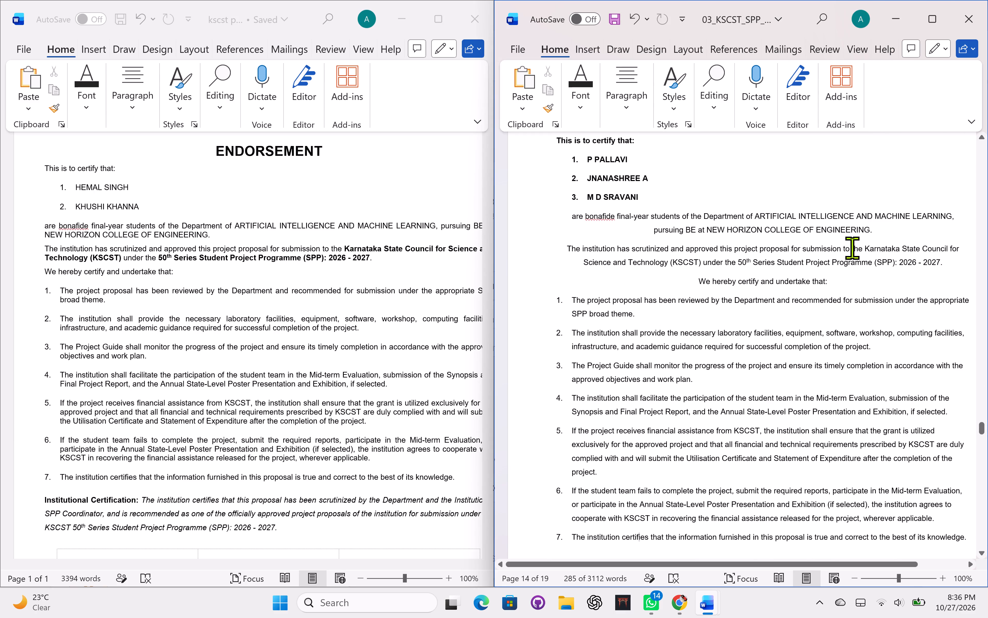
pyautogui.moveTo(864, 251); pyautogui.dragTo(877, 256)
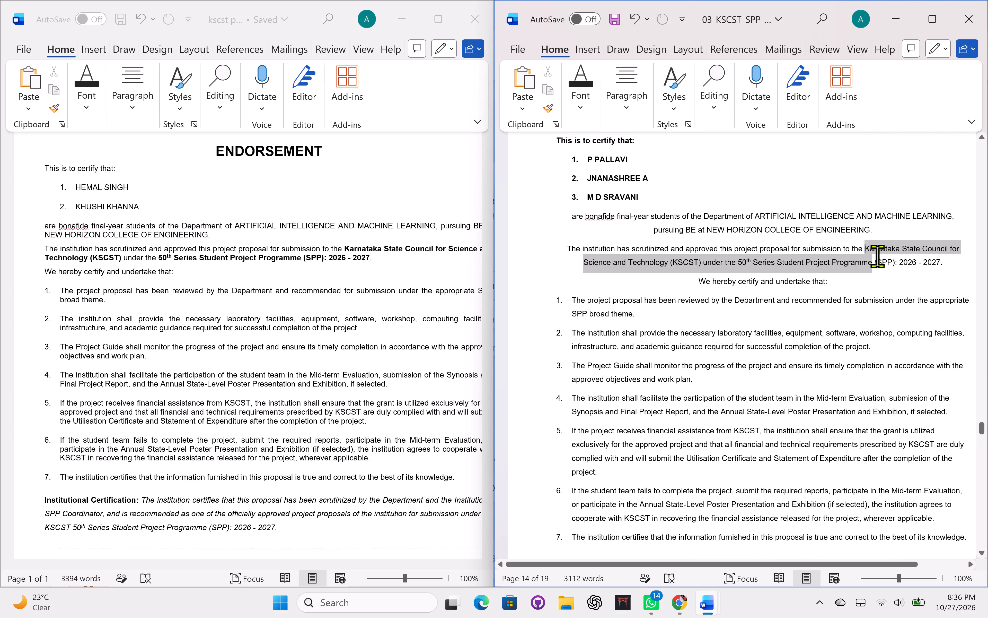
pyautogui.moveTo(877, 256); pyautogui.dragTo(954, 264)
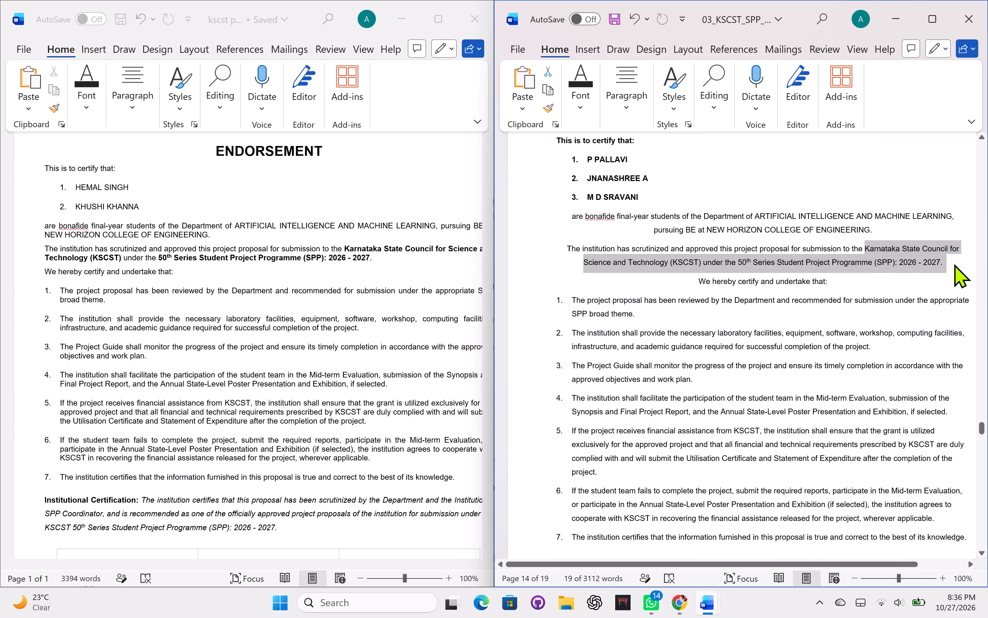
pyautogui.hotkey('ctrl', 'b')
pyautogui.click(918, 280)
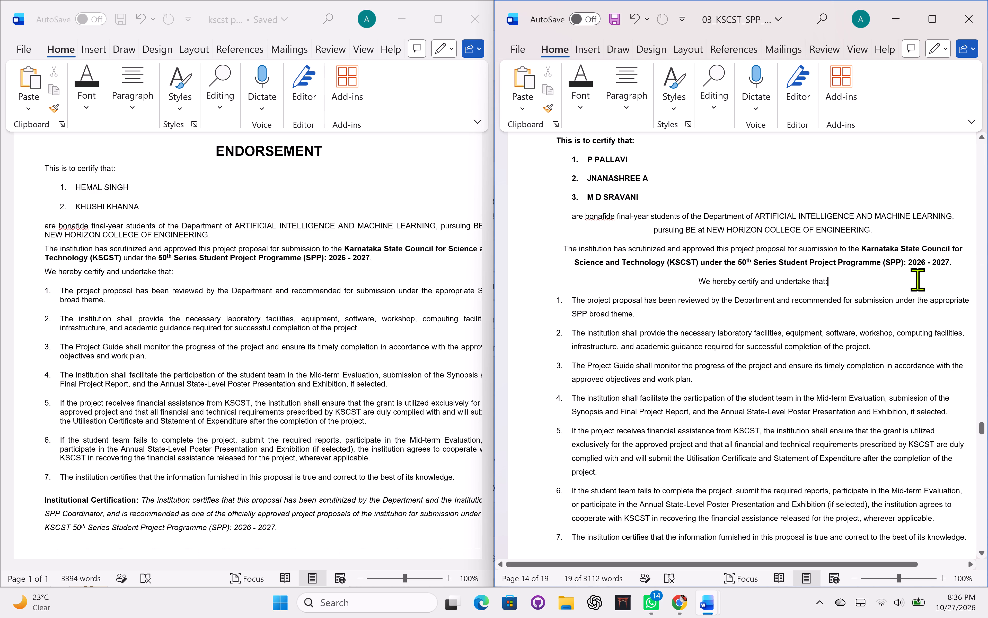
# Left-align the three Endorsement paragraphs from "are bonafide final-year students" through "We hereby certify and undertake that:".
pyautogui.click(564, 253)
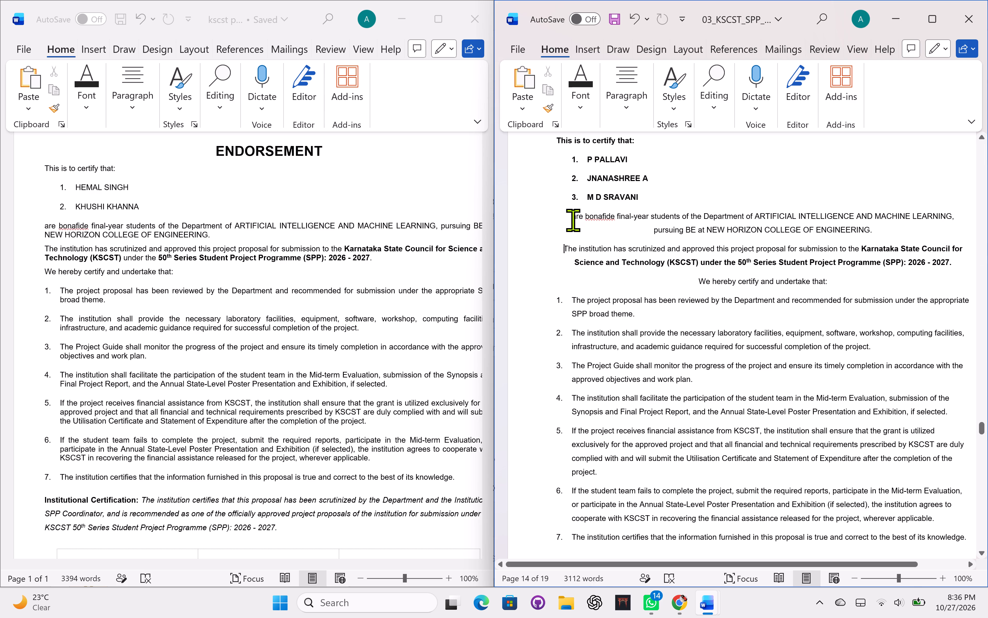
pyautogui.moveTo(573, 220); pyautogui.dragTo(824, 284)
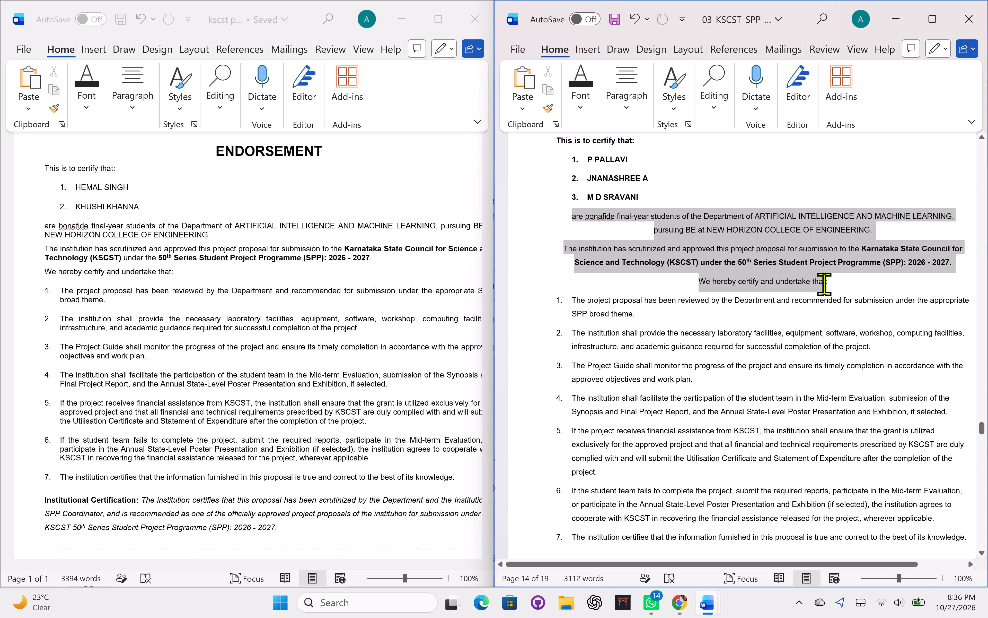
pyautogui.moveTo(824, 284); pyautogui.dragTo(851, 283)
pyautogui.click(638, 105)
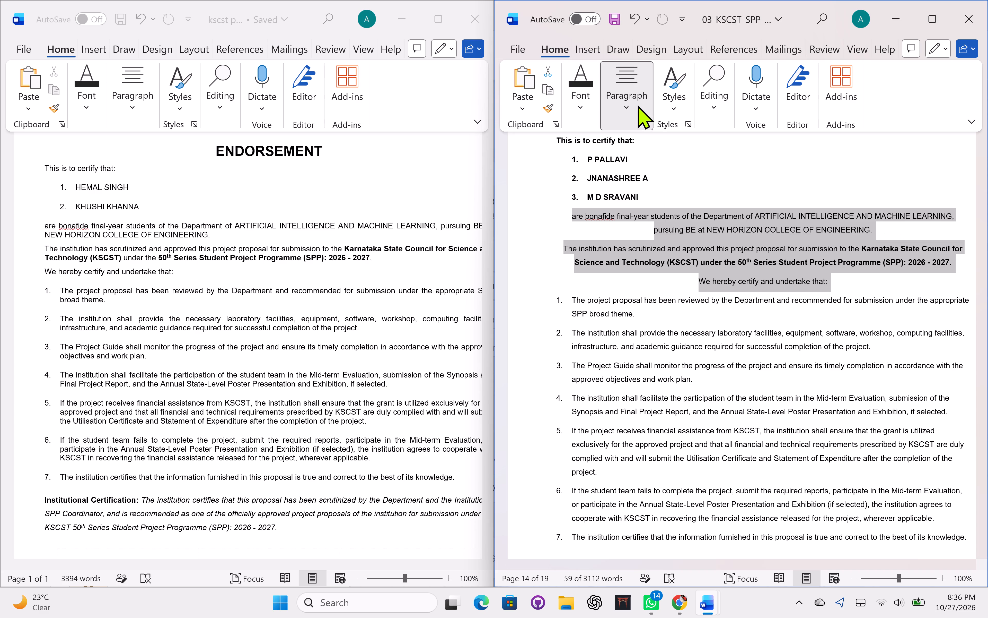
pyautogui.click(619, 168)
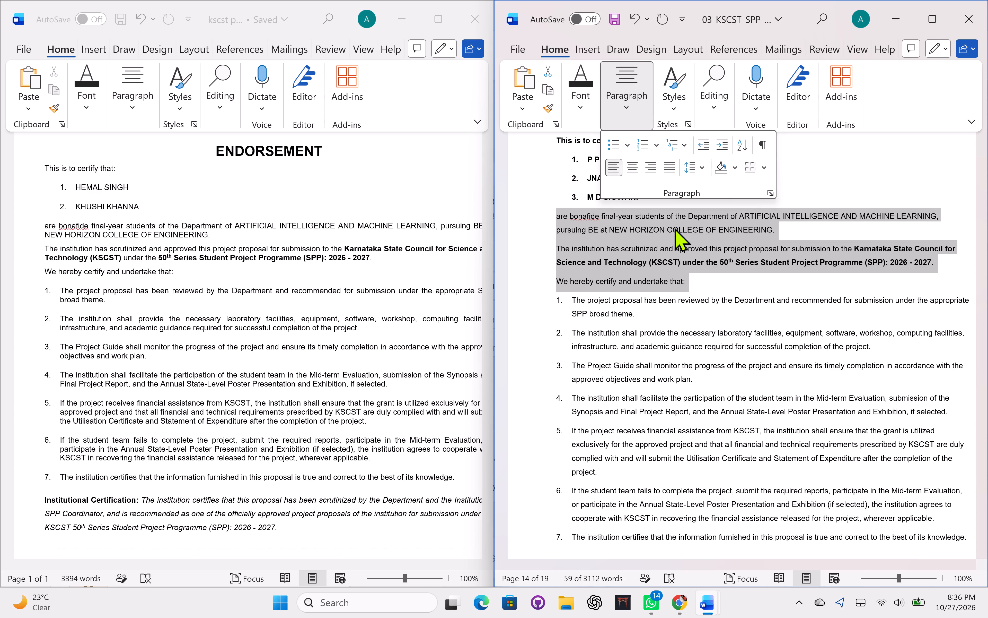
pyautogui.click(709, 286)
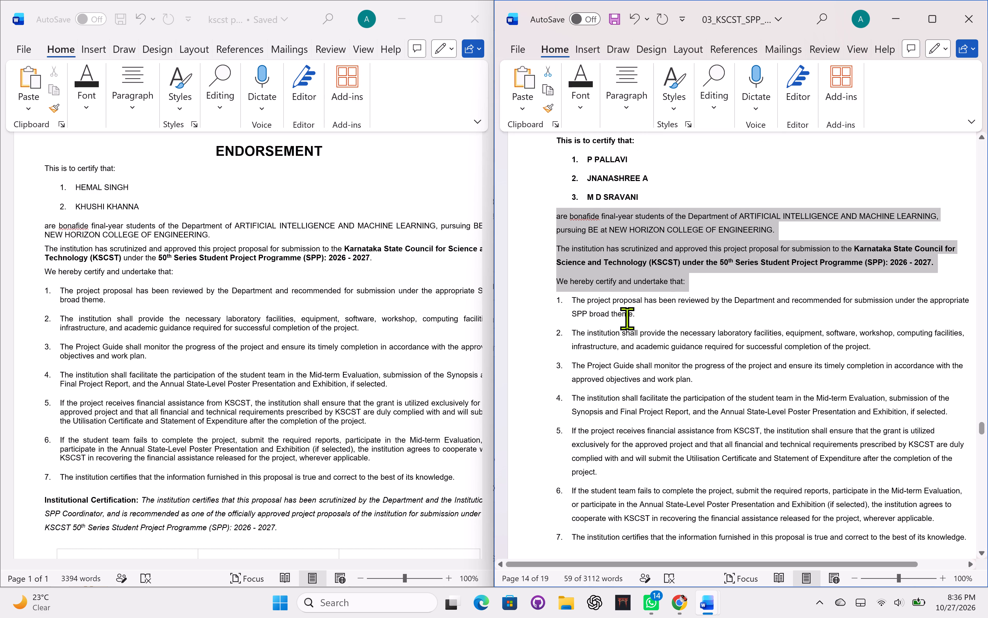
pyautogui.click(627, 319)
# Copy the whole Institutional Certification paragraph below item 7 in the reference document.
pyautogui.scroll(-1, 715, 330)
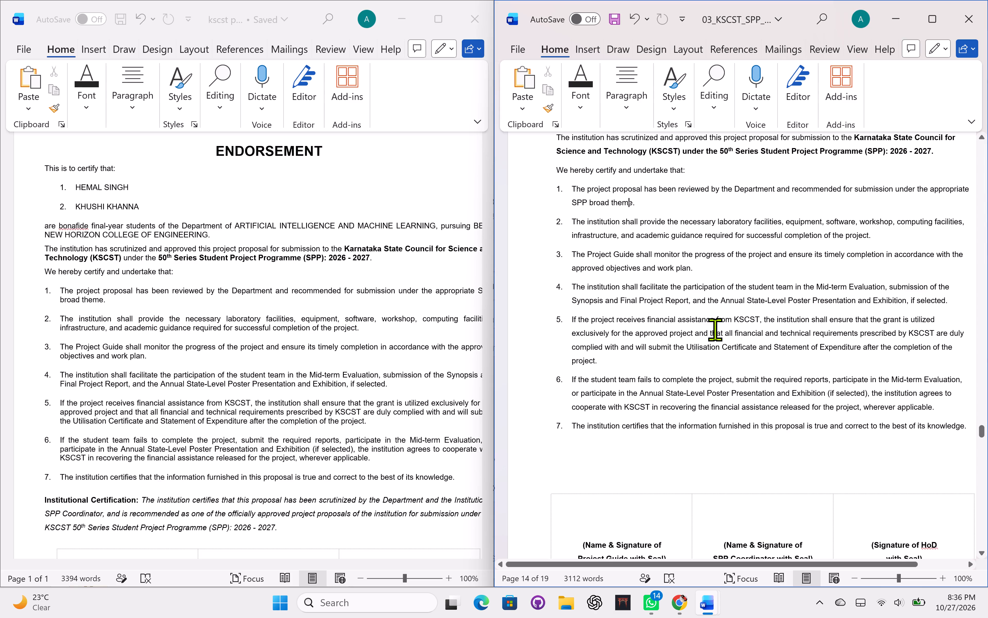
pyautogui.scroll(-1, 715, 330)
pyautogui.scroll(-1, 696, 349)
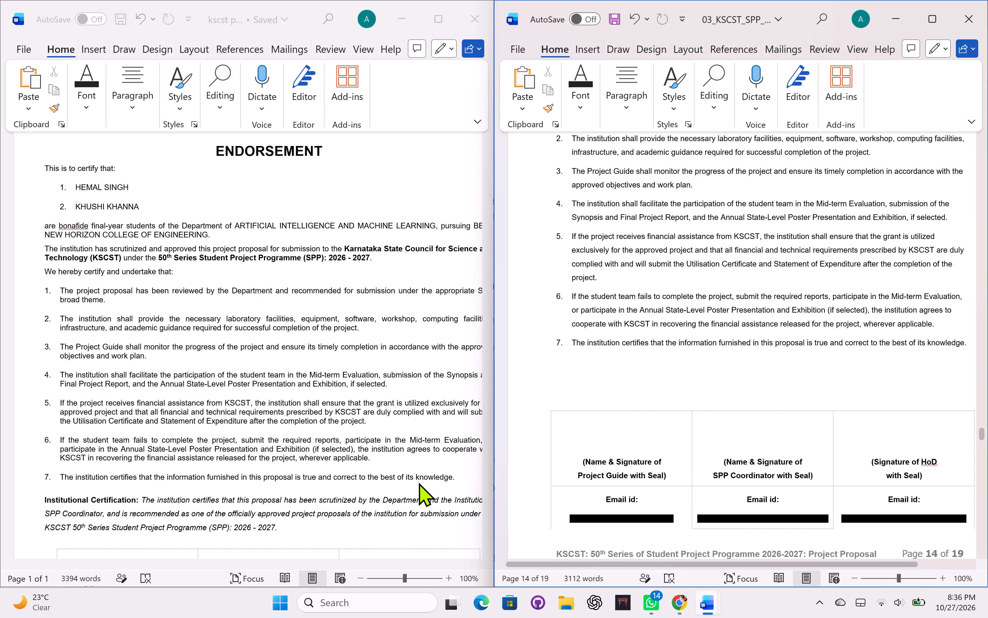
pyautogui.scroll(-1, 420, 502)
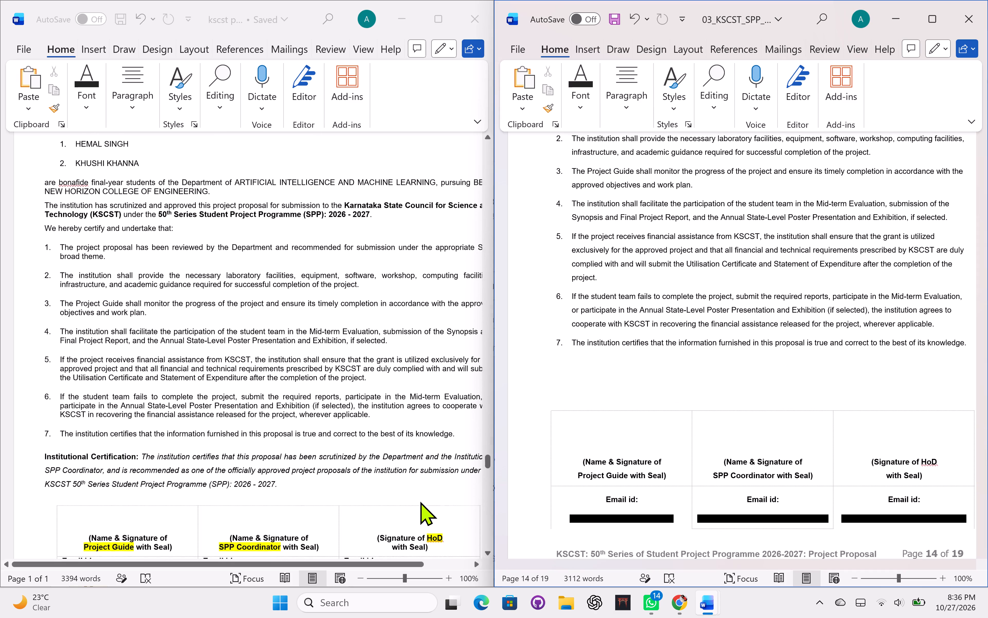
pyautogui.scroll(-1, 420, 502)
pyautogui.moveTo(36, 428); pyautogui.dragTo(243, 463)
pyautogui.moveTo(279, 457); pyautogui.dragTo(44, 424)
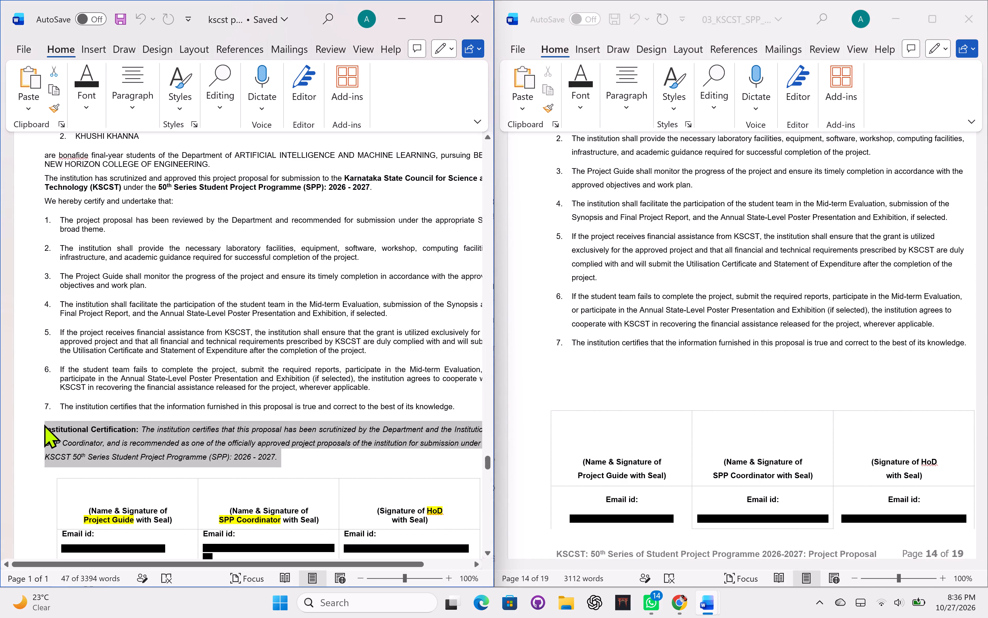
pyautogui.hotkey('ctrl', 'c')
pyautogui.hotkey('ctrl', 'c')
pyautogui.hotkey('ctrl', 'c')
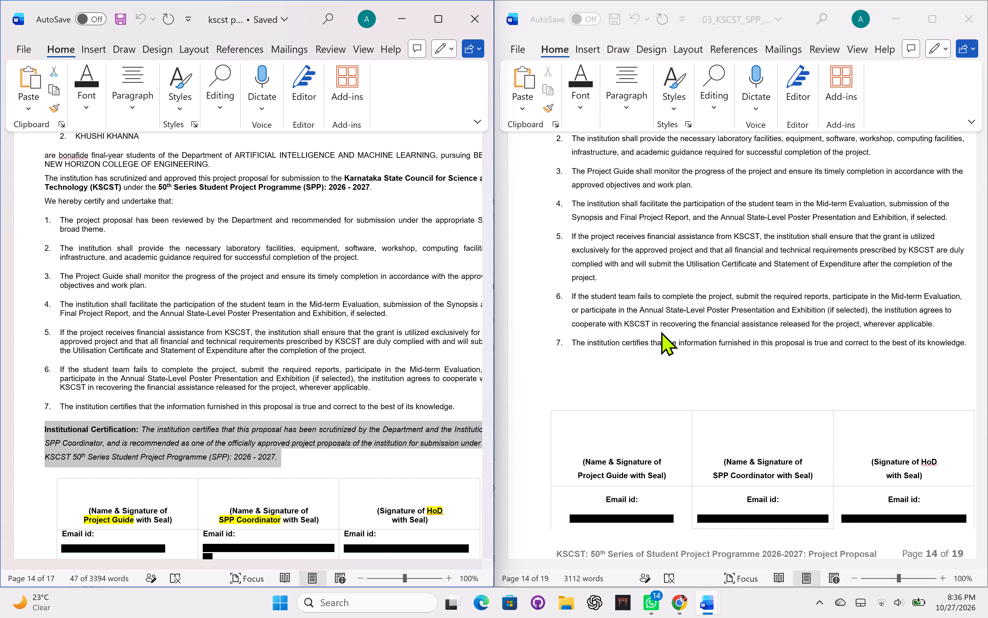
# Paste the copied Institutional Certification paragraph on a new unnumbered line after item 7 of the proposal's Endorsement page.
pyautogui.click(619, 383)
pyautogui.click(587, 369)
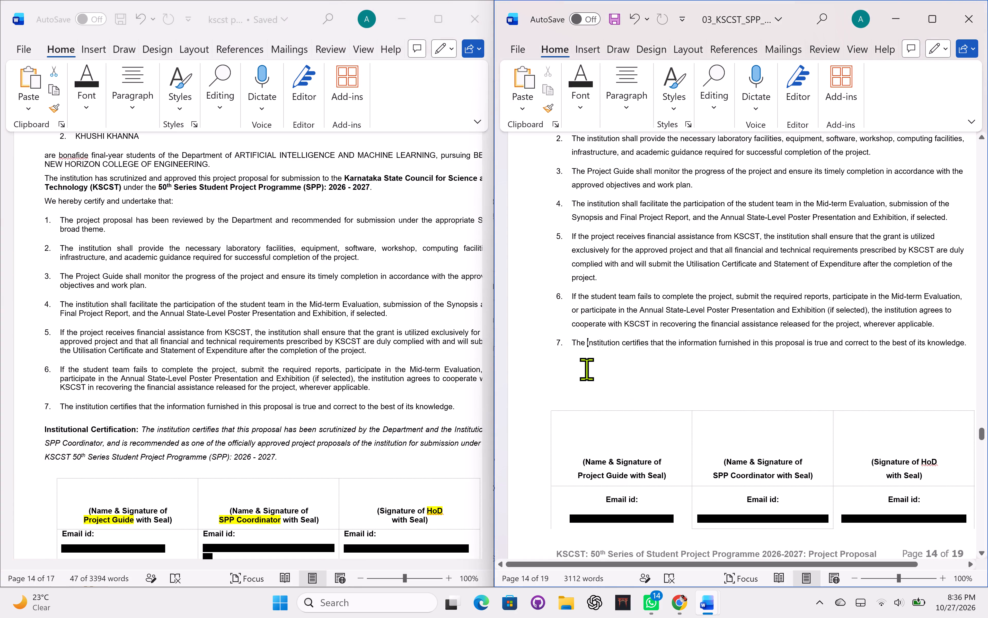
pyautogui.click(581, 372)
pyautogui.press('Right')
pyautogui.press('Right')
pyautogui.press('Right')
pyautogui.press('Right')
pyautogui.press('Right')
pyautogui.press('Right')
pyautogui.press('Right')
pyautogui.press('Right')
pyautogui.press('Right')
pyautogui.press('Right')
pyautogui.press('Right')
pyautogui.press('Right')
pyautogui.press('Right')
pyautogui.press('Right')
pyautogui.press('Right')
pyautogui.press('Right')
pyautogui.press('Right')
pyautogui.press('Right')
pyautogui.press('Right')
pyautogui.press('Right')
pyautogui.press('End')
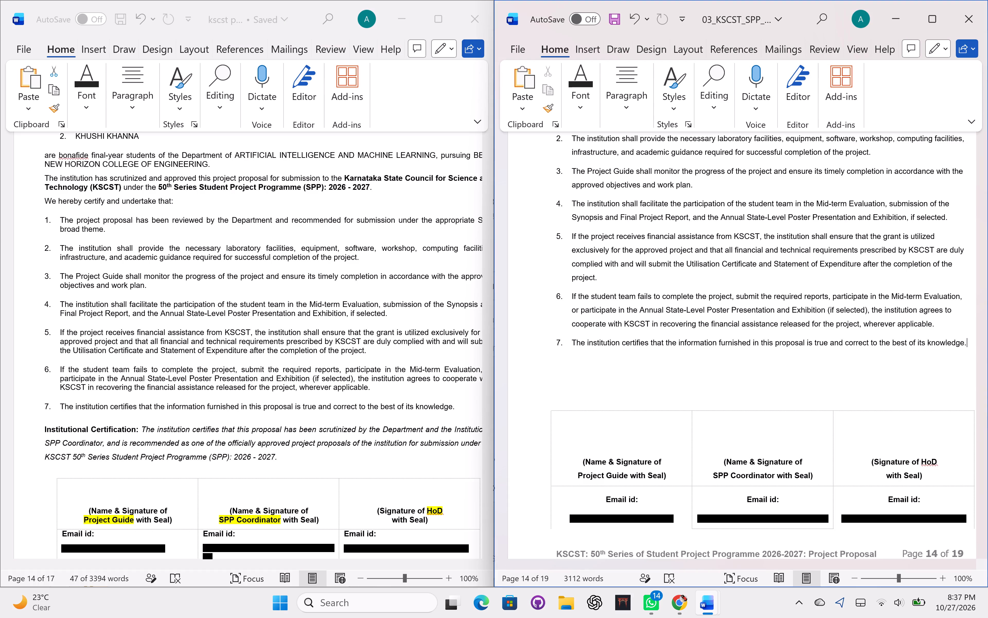
pyautogui.press('Return')
pyautogui.press('BackSpace')
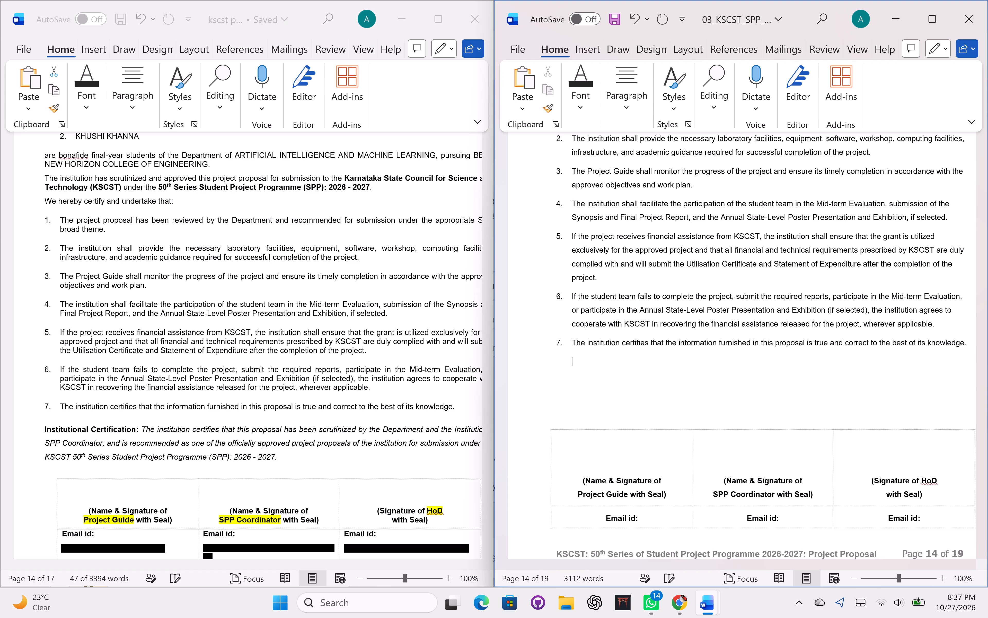
pyautogui.press('BackSpace')
pyautogui.hotkey('ctrl', 'v')
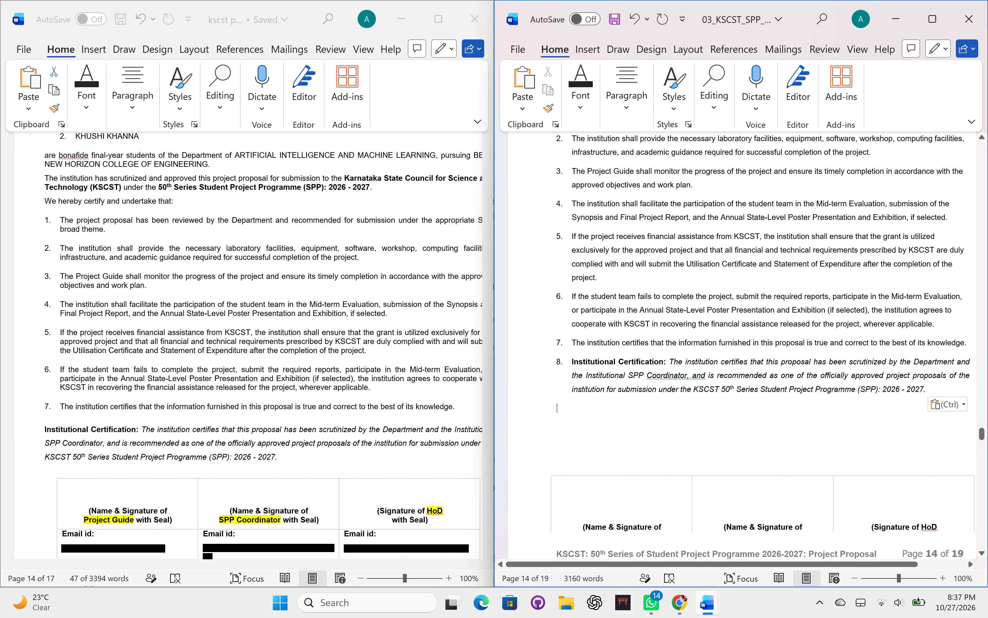
# Delete an extra empty line between the pasted Institutional Certification paragraph and the signature table.
pyautogui.press('Down')
pyautogui.press('Down')
pyautogui.press('Up')
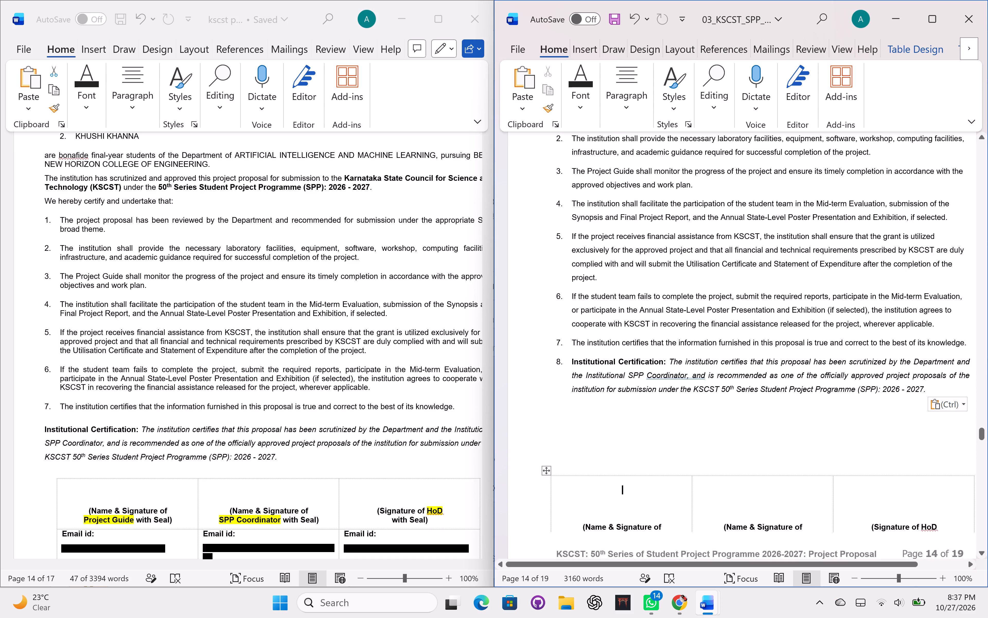
pyautogui.press('Up')
pyautogui.press('BackSpace')
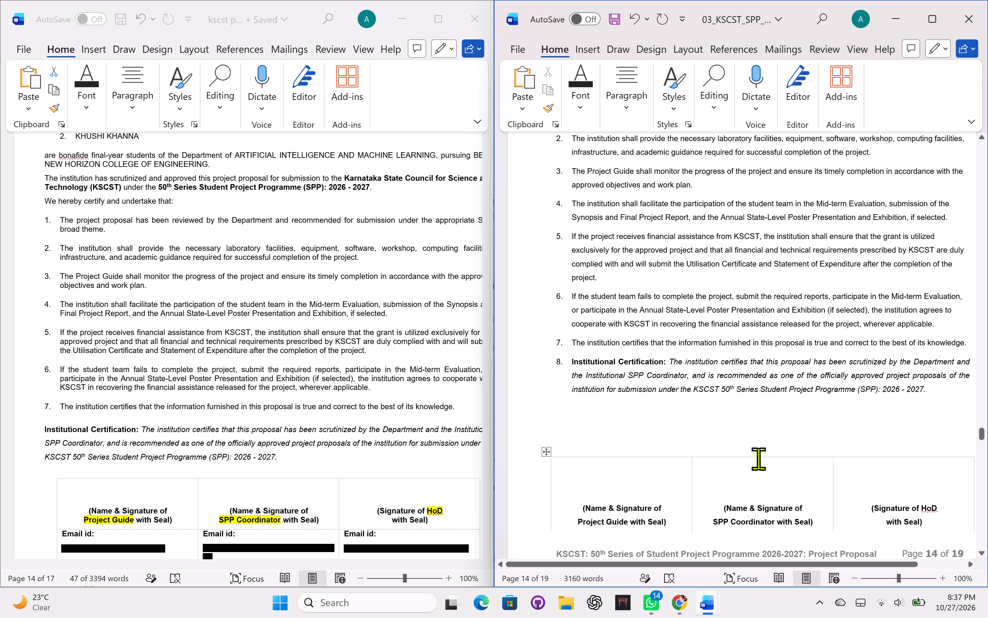
# Delete the old duplicate Institutional Certification paragraph between the contact details table and the Principal's signature table.
pyautogui.scroll(-1, 676, 474)
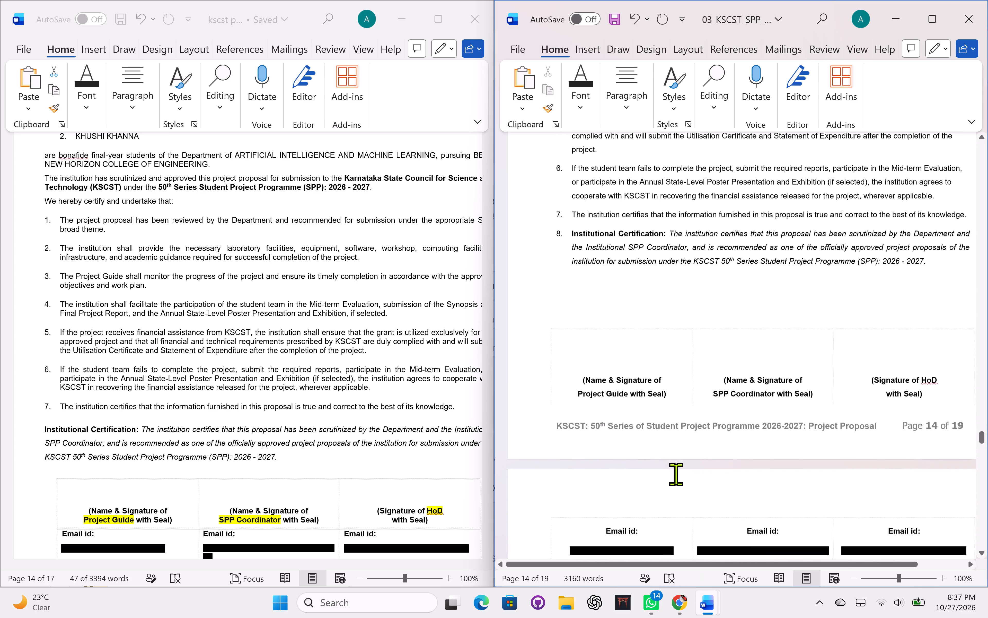
pyautogui.scroll(-1, 676, 474)
pyautogui.scroll(-2, 320, 469)
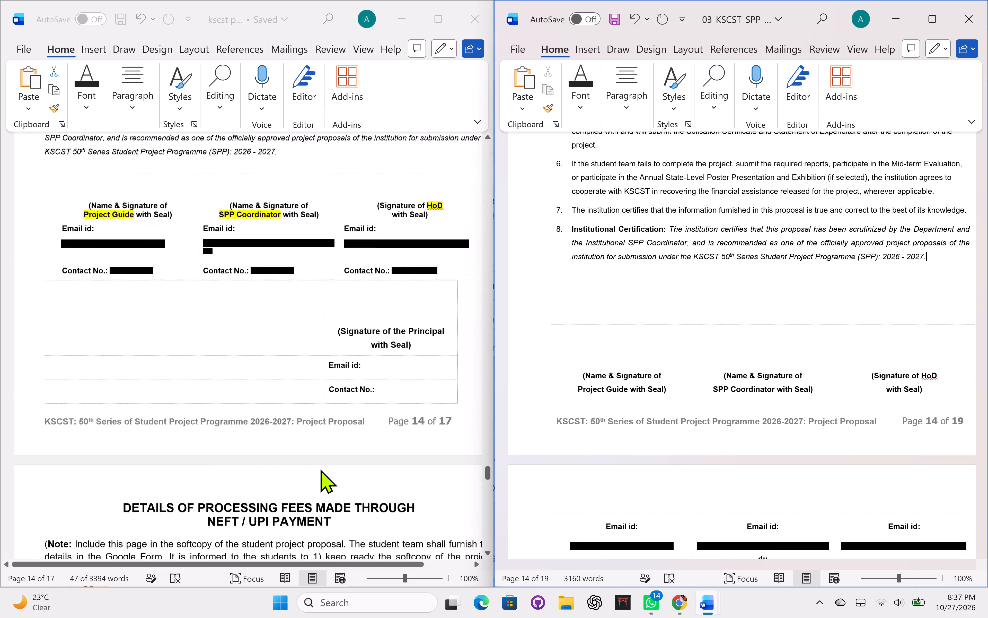
pyautogui.scroll(-1, 320, 469)
pyautogui.scroll(-1, 789, 465)
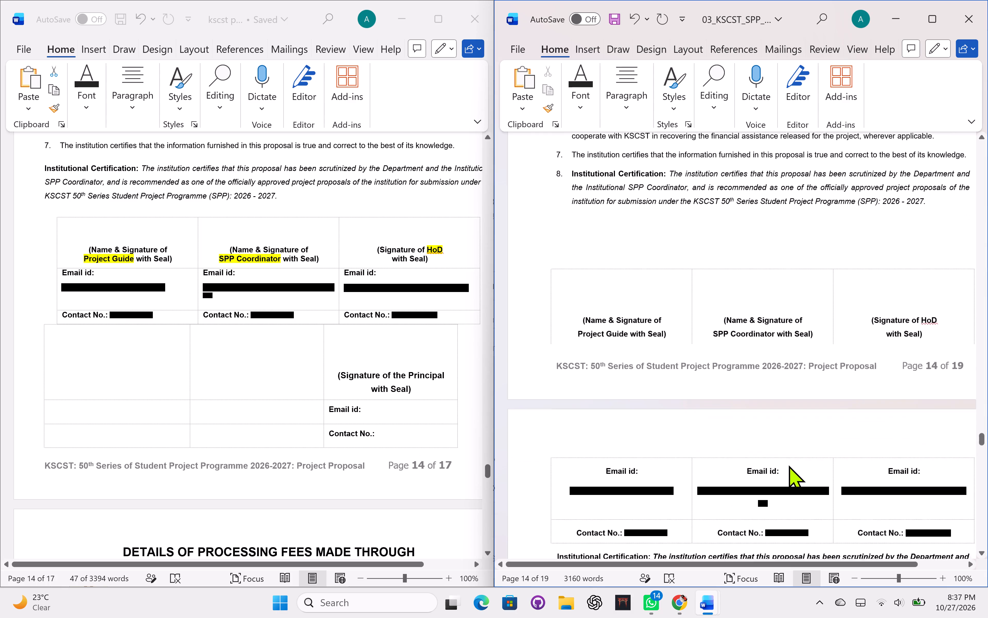
pyautogui.scroll(-2, 789, 465)
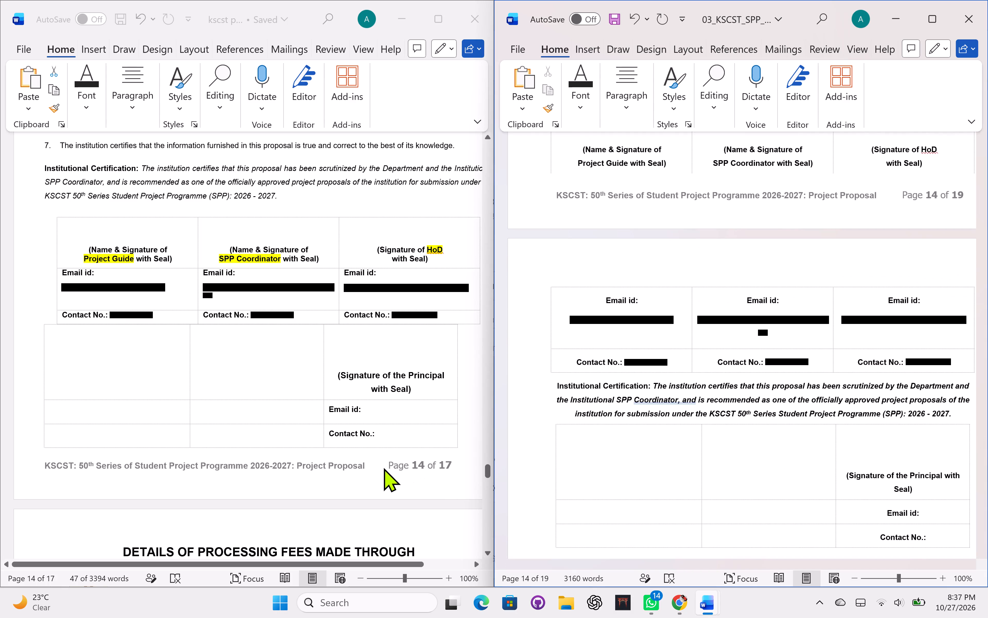
pyautogui.scroll(-1, 384, 468)
pyautogui.scroll(1, 384, 468)
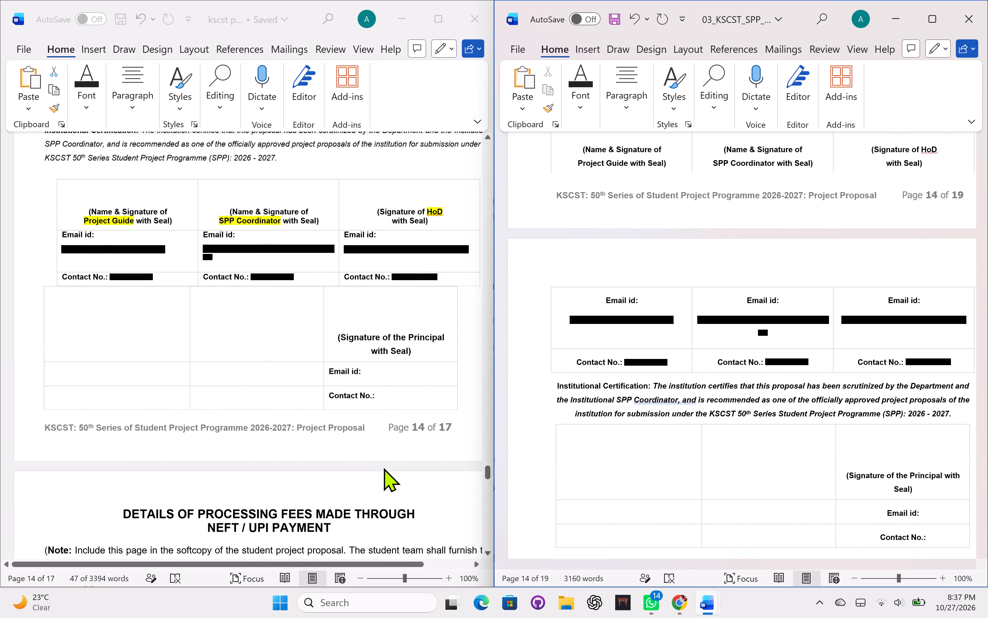
pyautogui.scroll(1, 384, 468)
pyautogui.moveTo(552, 387); pyautogui.dragTo(938, 410)
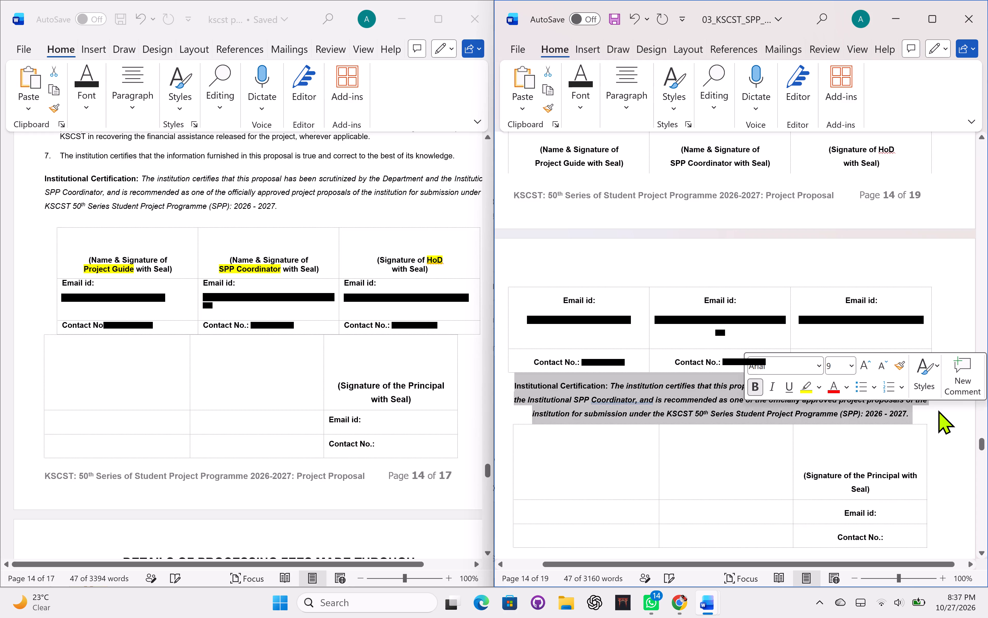
pyautogui.press('BackSpace')
pyautogui.press('BackSpace')
pyautogui.press('BackSpace')
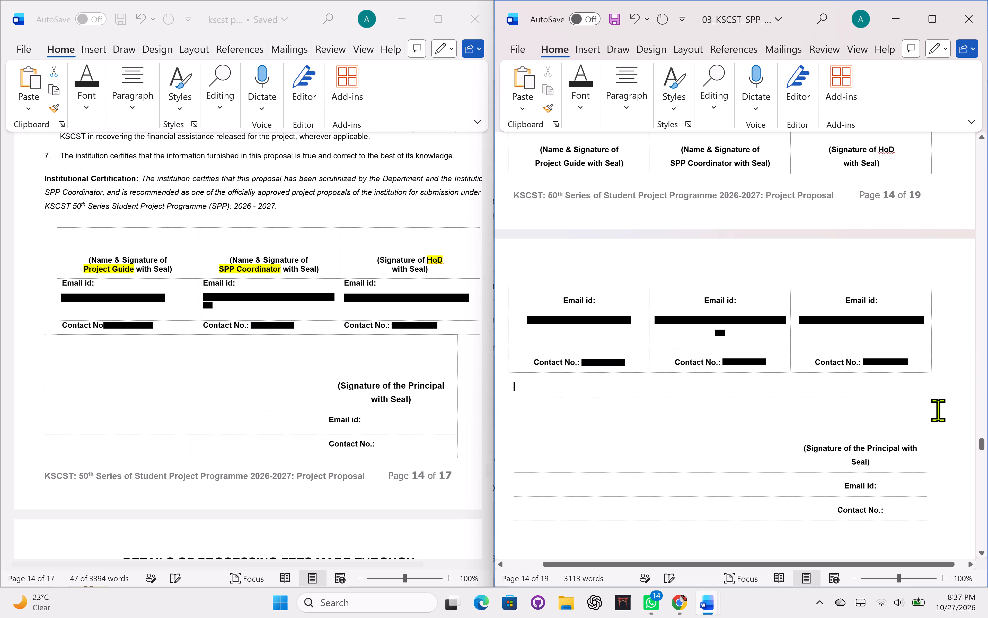
pyautogui.press('BackSpace')
pyautogui.press('BackSpace')
pyautogui.press('BackSpace')
pyautogui.press('BackSpace')
# Copy the whole three-column signature table for Project Guide, SPP Coordinator and HoD from the reference document's Endorsement page.
pyautogui.scroll(2, 650, 252)
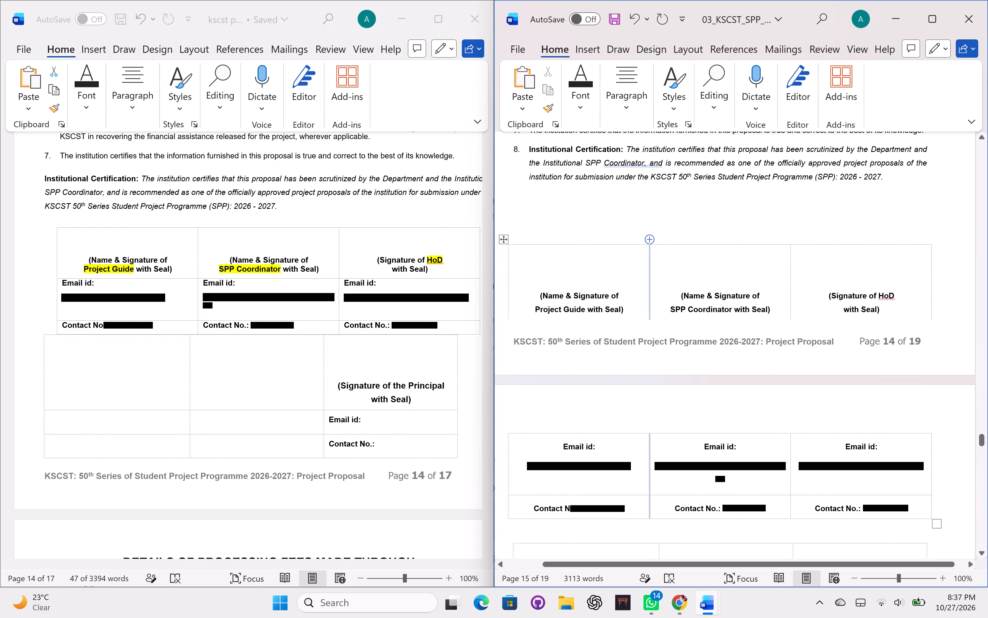
pyautogui.moveTo(54, 231); pyautogui.dragTo(121, 279)
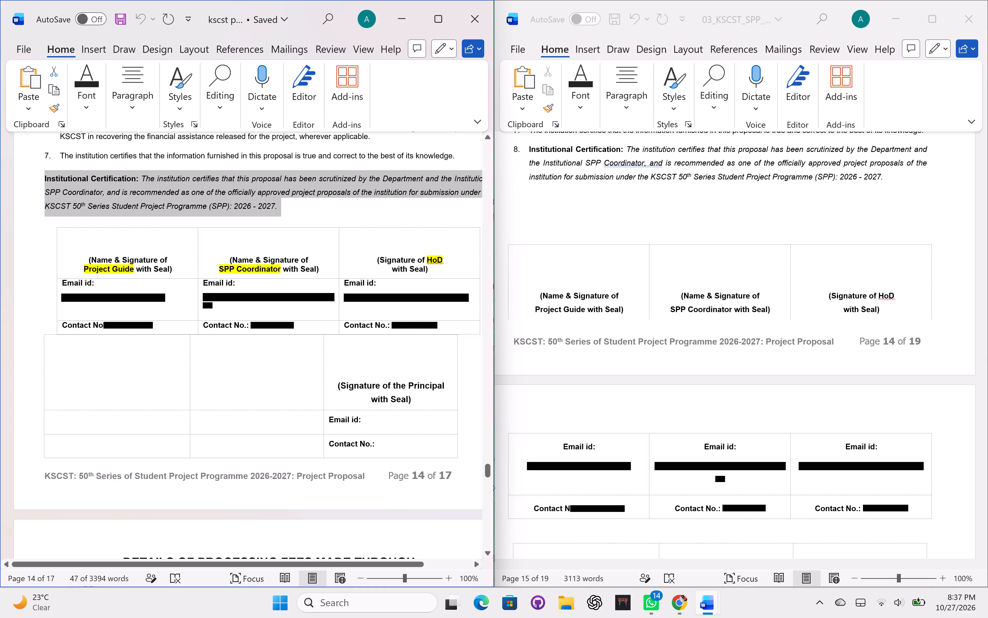
pyautogui.moveTo(121, 279); pyautogui.dragTo(139, 293)
pyautogui.click(139, 293)
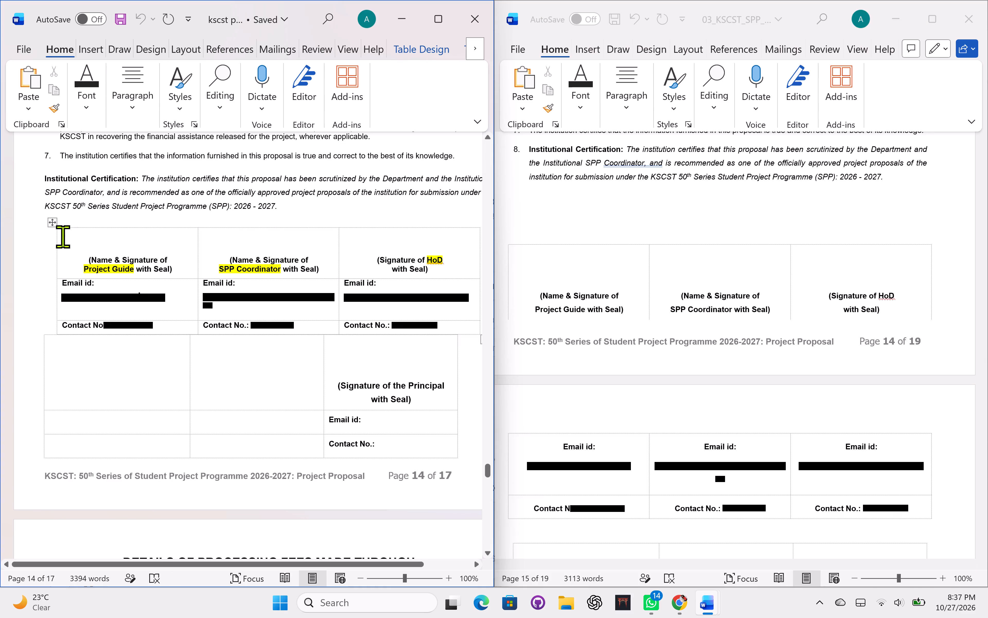
pyautogui.moveTo(52, 223); pyautogui.dragTo(53, 223)
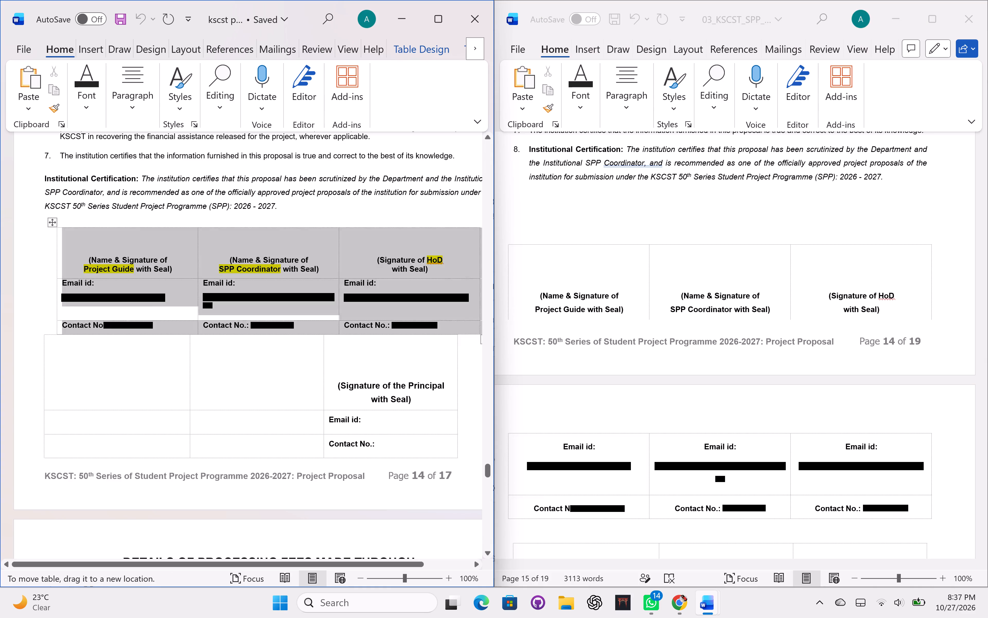
pyautogui.moveTo(53, 223); pyautogui.dragTo(67, 228)
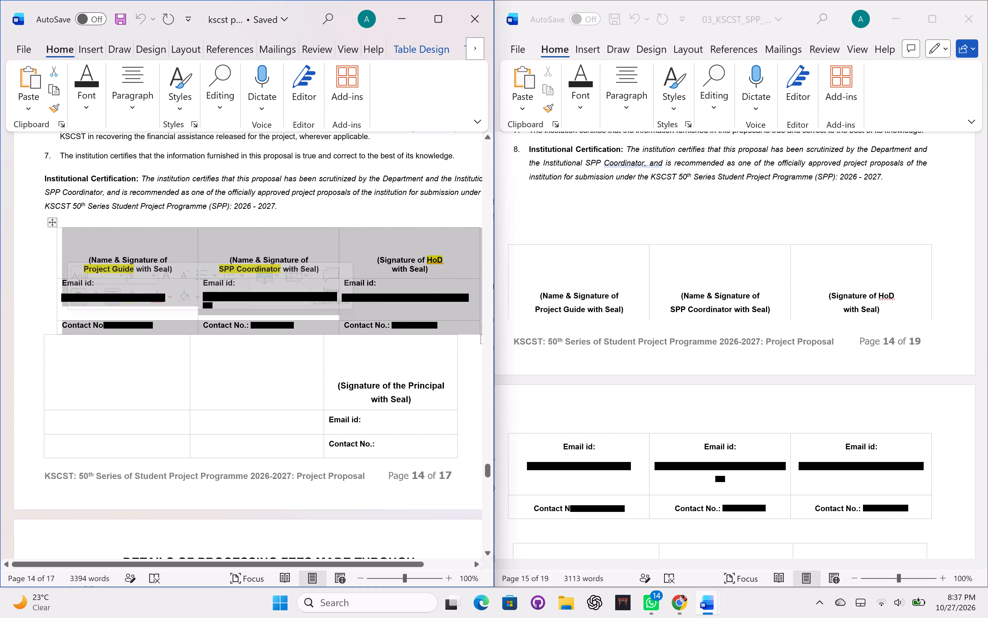
pyautogui.hotkey('ctrl', 'c')
pyautogui.hotkey('ctrl', 'c')
pyautogui.hotkey('ctrl', 'c')
pyautogui.hotkey('ctrl', 'c')
pyautogui.hotkey('ctrl', 'c')
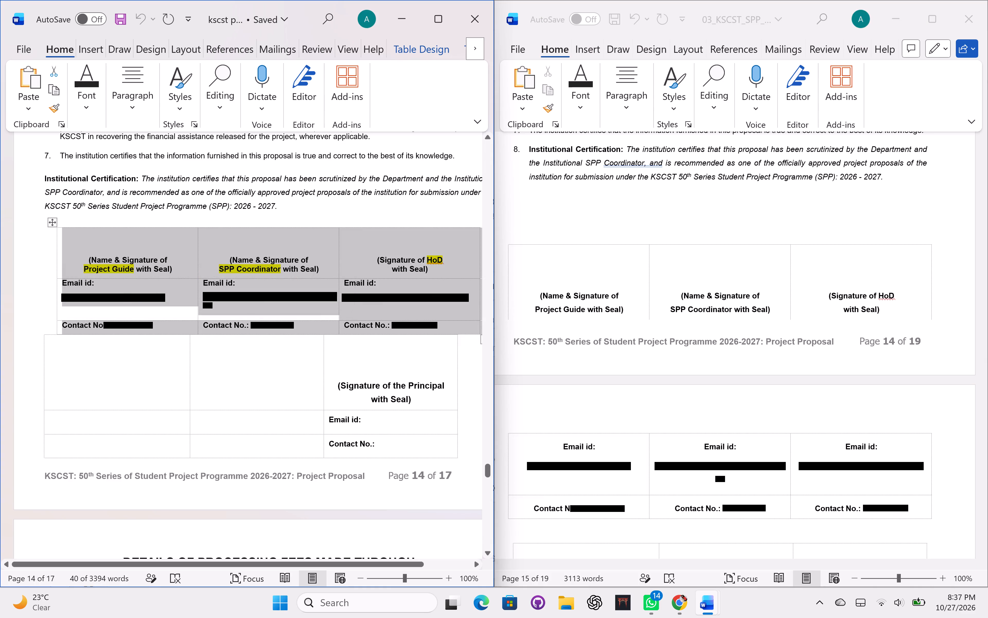
# Replace both the three-column signature table and the Principal's signature table on the proposal's Endorsement page with the copied reference table.
pyautogui.moveTo(513, 248); pyautogui.dragTo(697, 395)
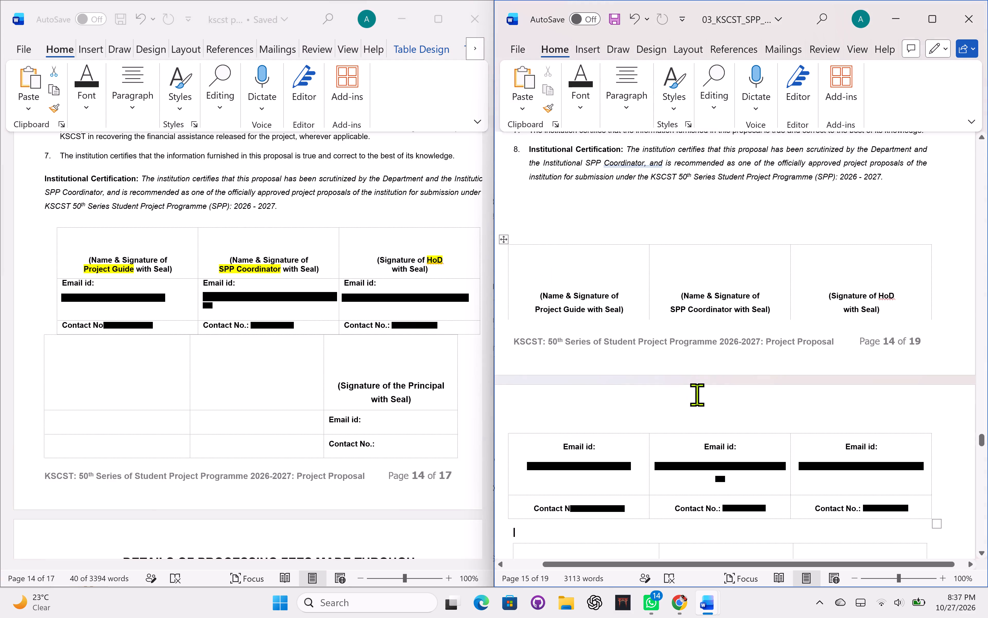
pyautogui.moveTo(697, 395); pyautogui.dragTo(778, 443)
pyautogui.scroll(-2, 922, 511)
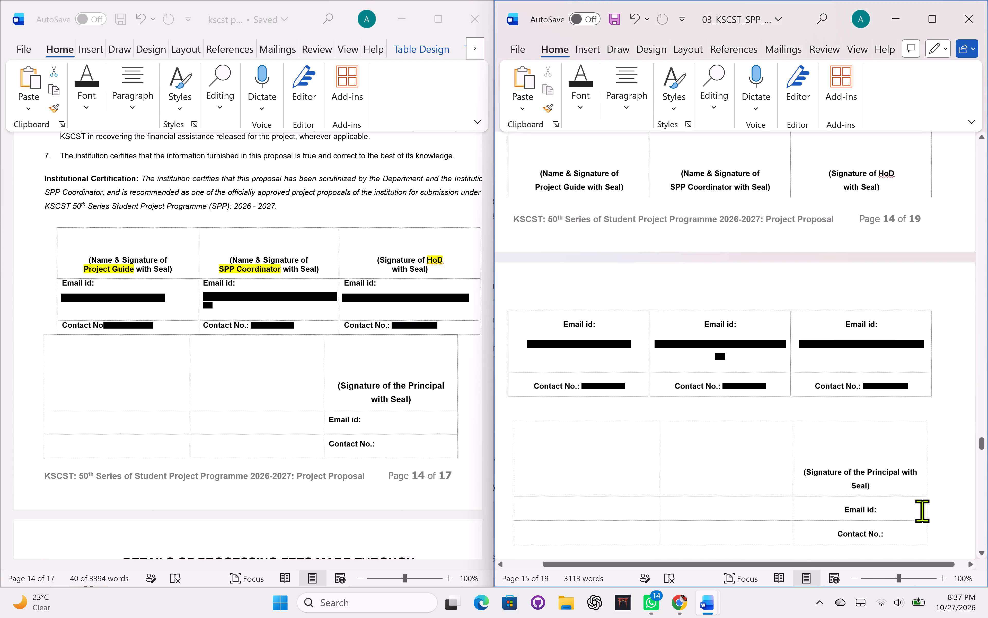
pyautogui.scroll(-2, 922, 511)
pyautogui.moveTo(899, 492); pyautogui.dragTo(685, 349)
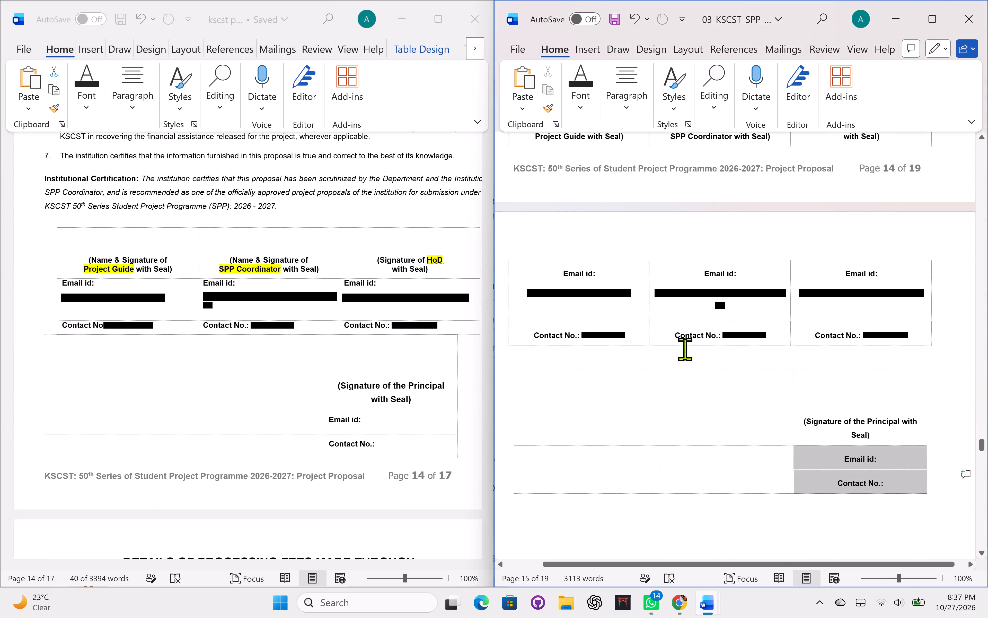
pyautogui.moveTo(685, 349); pyautogui.dragTo(568, 336)
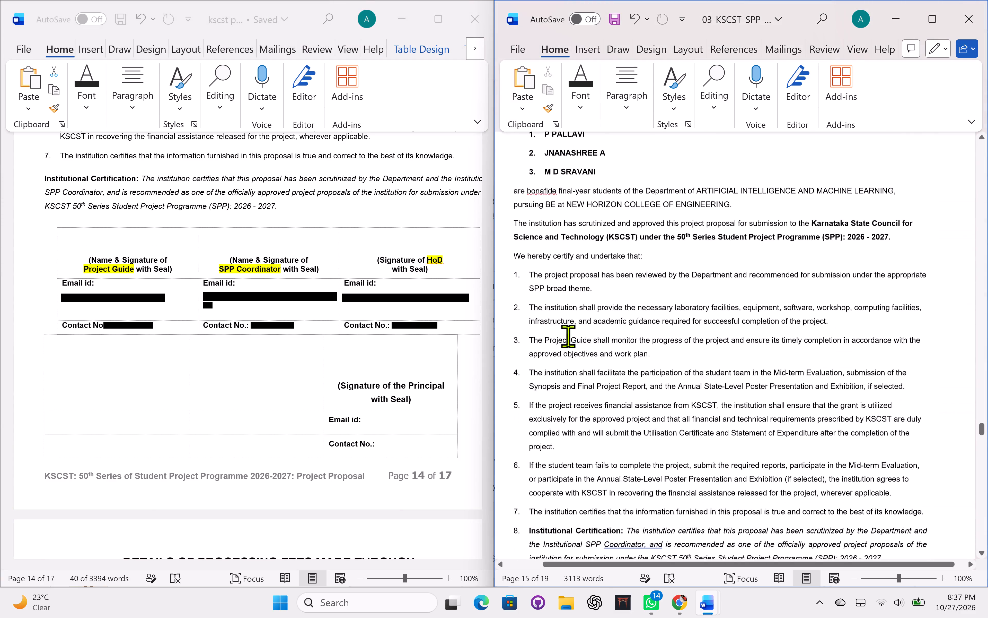
pyautogui.moveTo(568, 336); pyautogui.dragTo(523, 190)
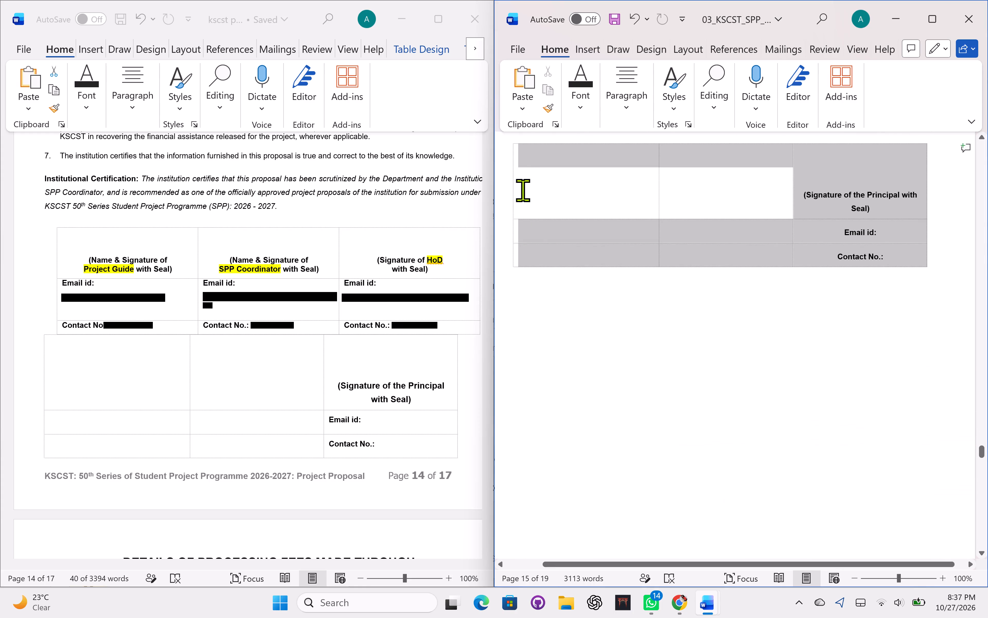
pyautogui.moveTo(523, 190); pyautogui.dragTo(516, 309)
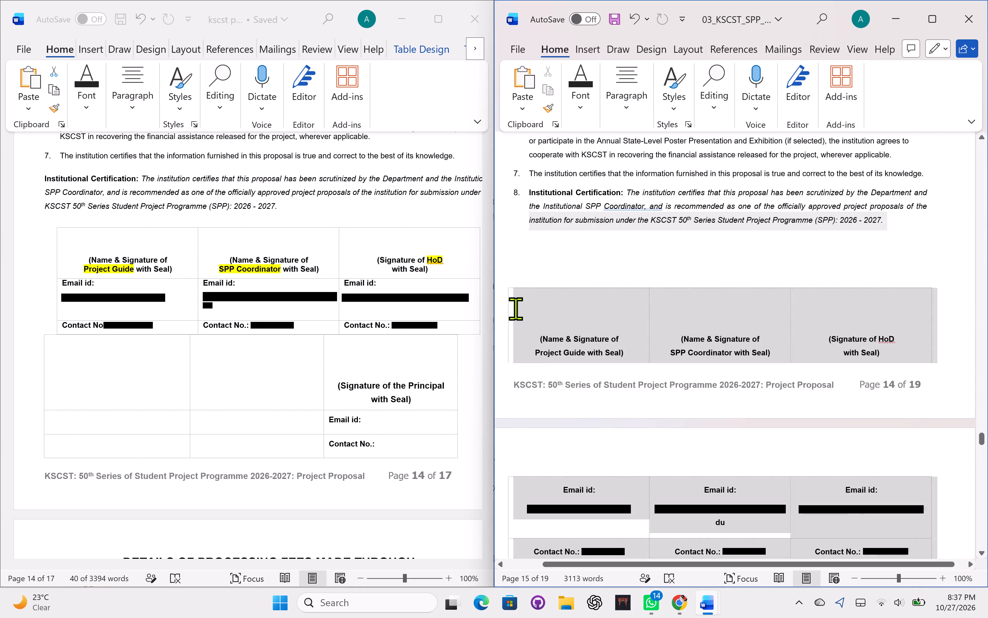
pyautogui.moveTo(516, 309); pyautogui.dragTo(516, 318)
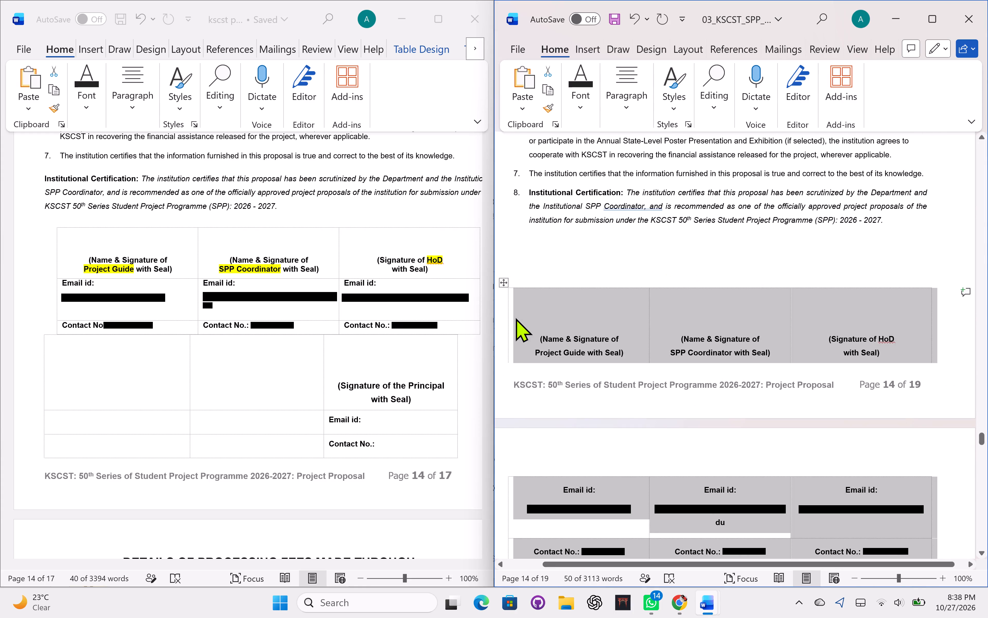
pyautogui.hotkey('ctrl', 'v')
pyautogui.hscroll(1, 516, 318)
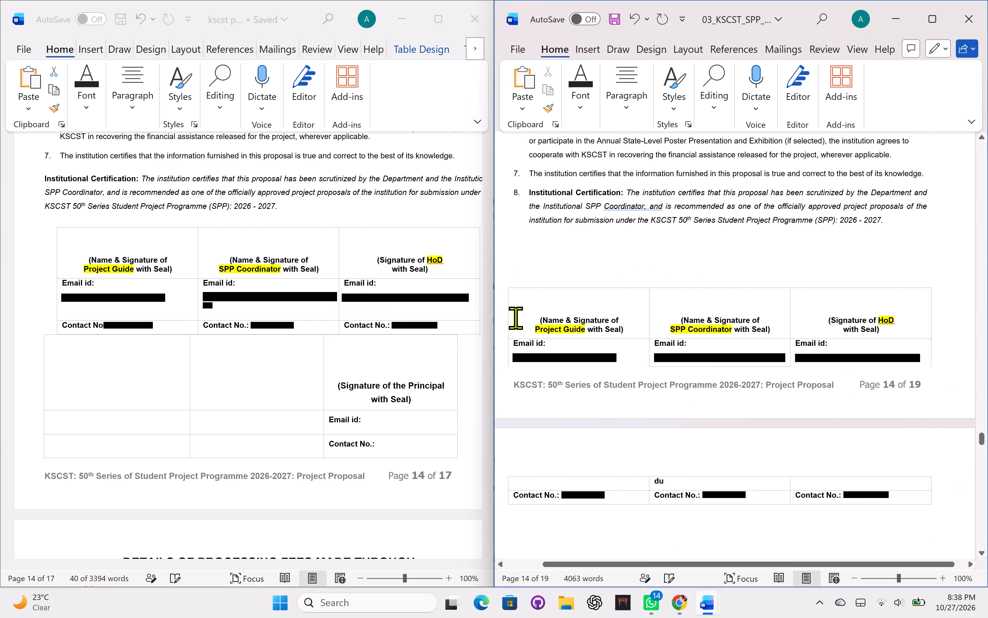
pyautogui.hscroll(1, 516, 318)
pyautogui.click(725, 274)
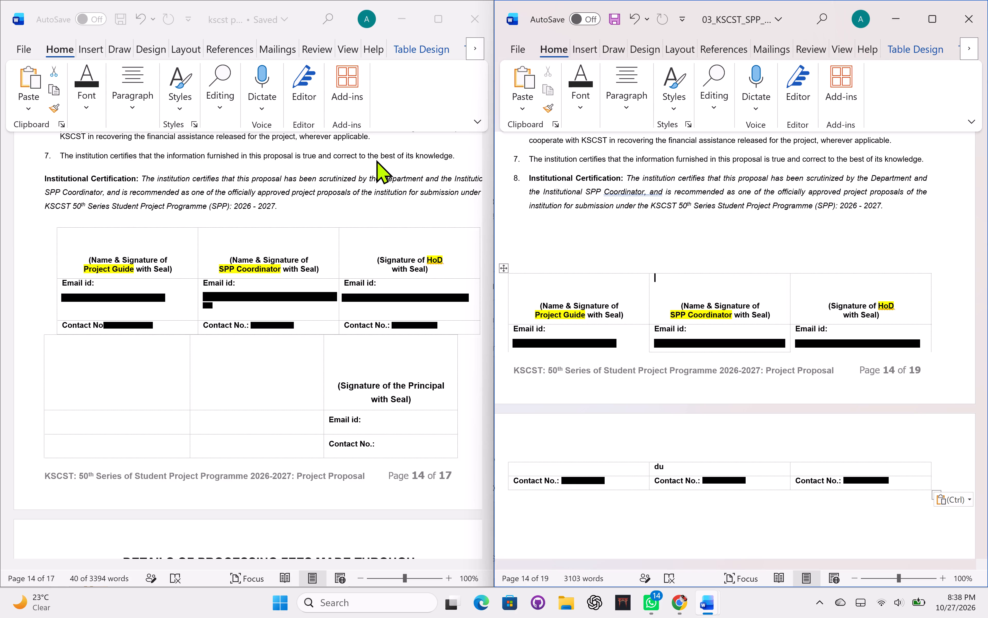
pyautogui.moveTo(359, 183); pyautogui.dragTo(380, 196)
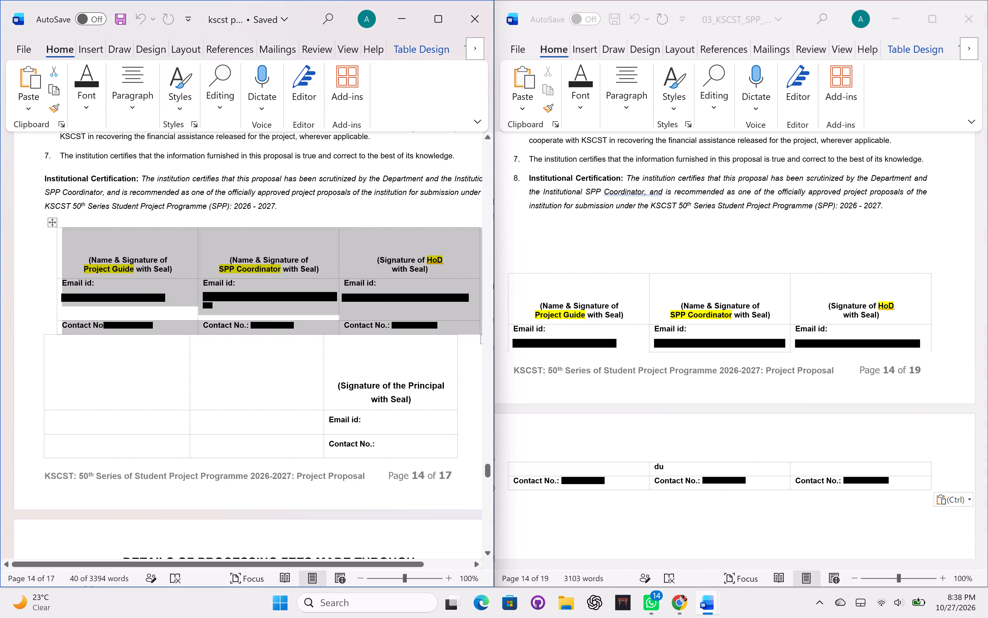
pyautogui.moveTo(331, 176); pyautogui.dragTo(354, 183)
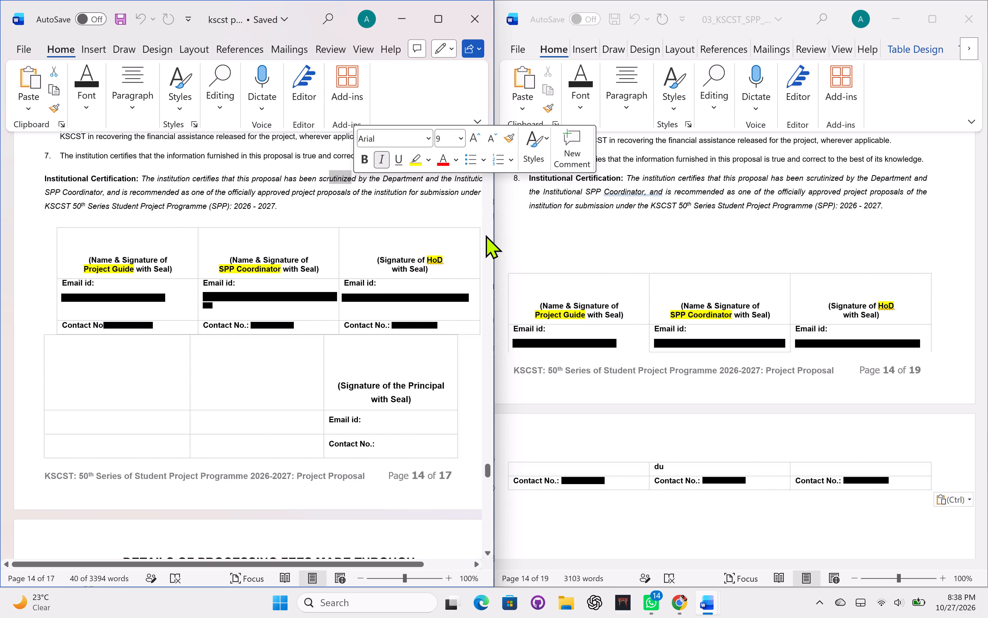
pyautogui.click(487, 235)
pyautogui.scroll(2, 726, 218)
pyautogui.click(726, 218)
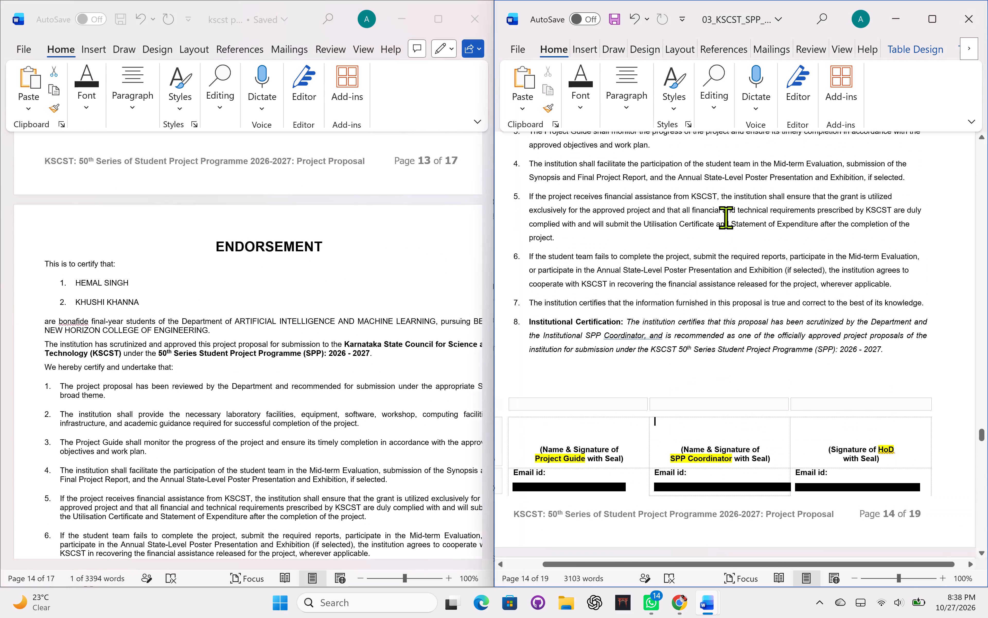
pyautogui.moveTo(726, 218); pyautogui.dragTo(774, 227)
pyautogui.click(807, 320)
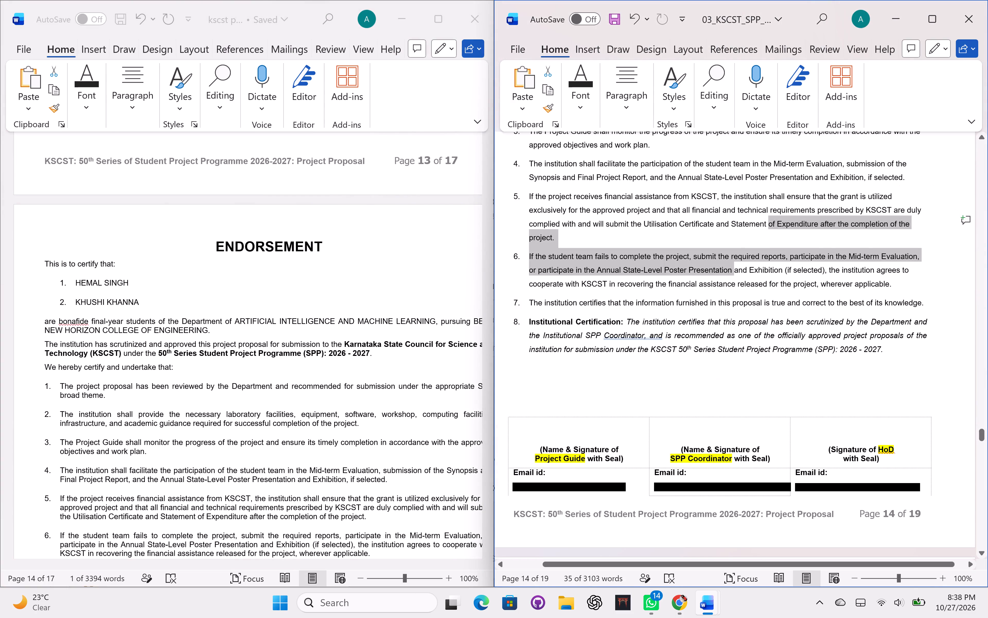
# Move the pasted signature table up to directly beneath the Institutional Certification paragraph on the proposal's Endorsement page.
pyautogui.click(670, 417)
pyautogui.click(584, 472)
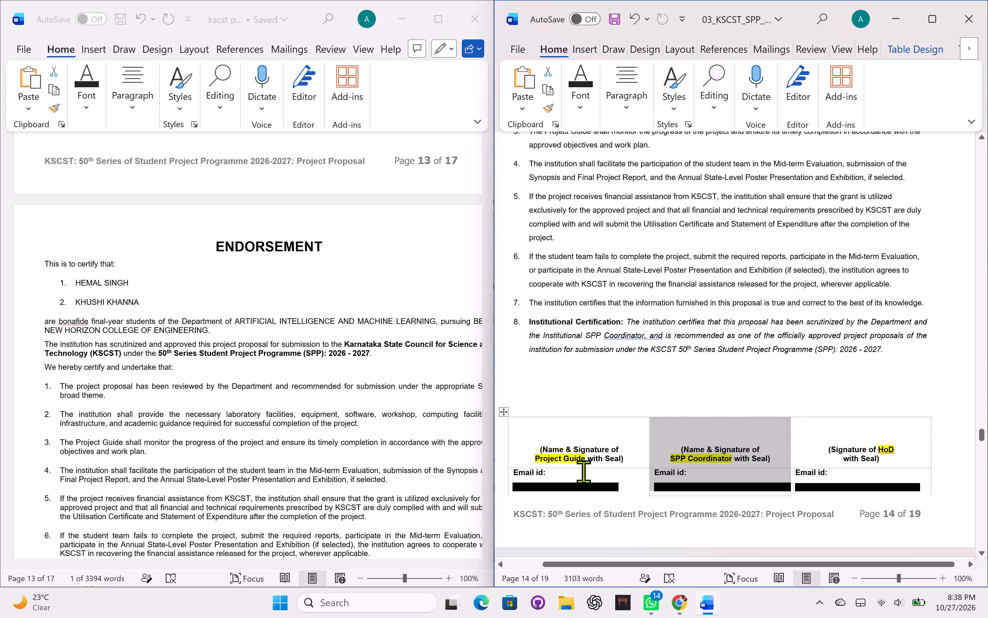
pyautogui.moveTo(503, 416); pyautogui.dragTo(527, 436)
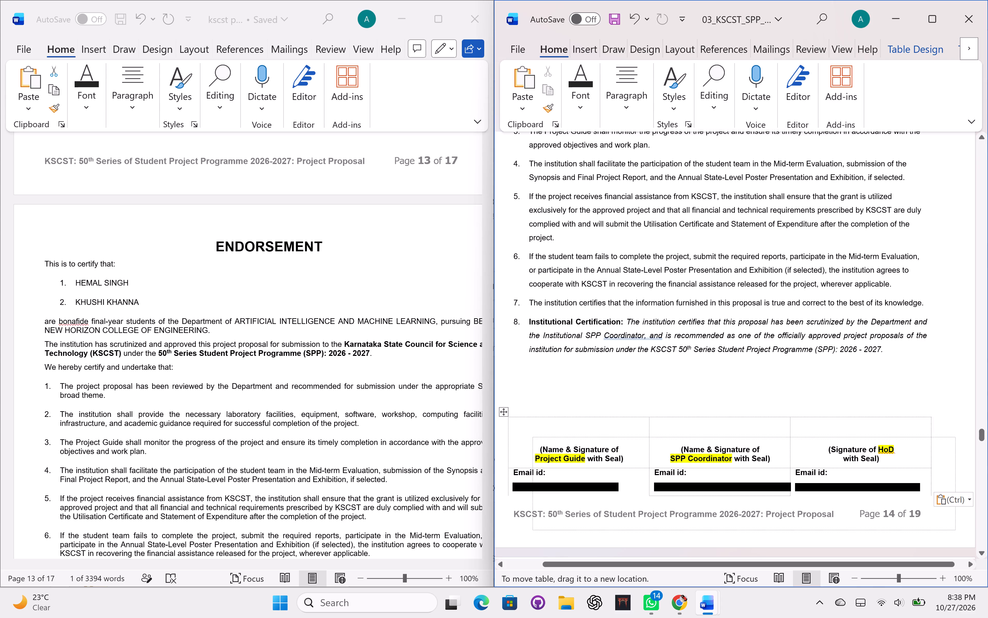
pyautogui.moveTo(527, 436); pyautogui.dragTo(528, 437)
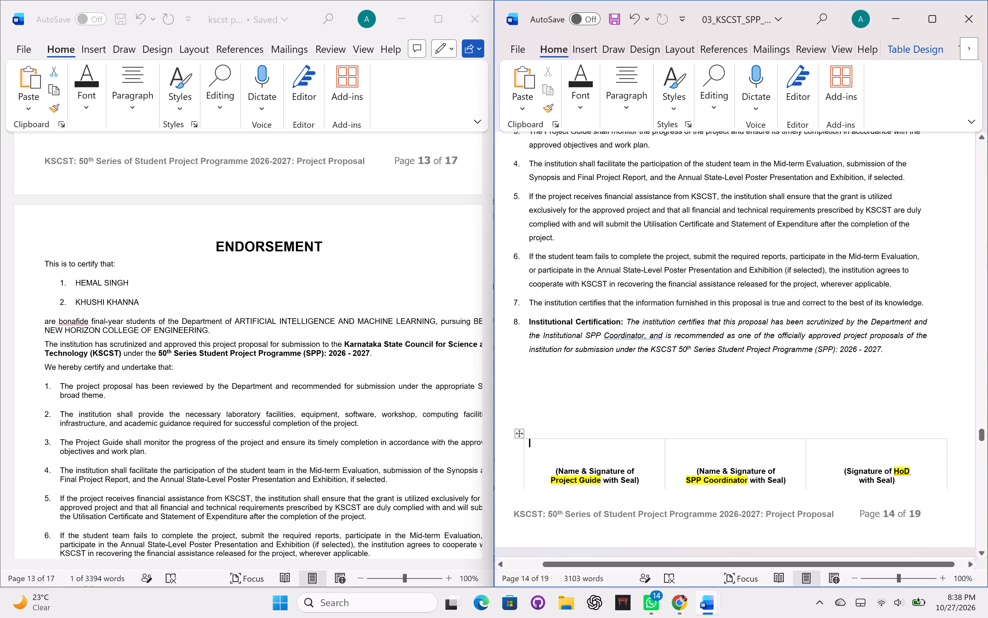
pyautogui.click(517, 433)
pyautogui.moveTo(517, 433); pyautogui.dragTo(506, 369)
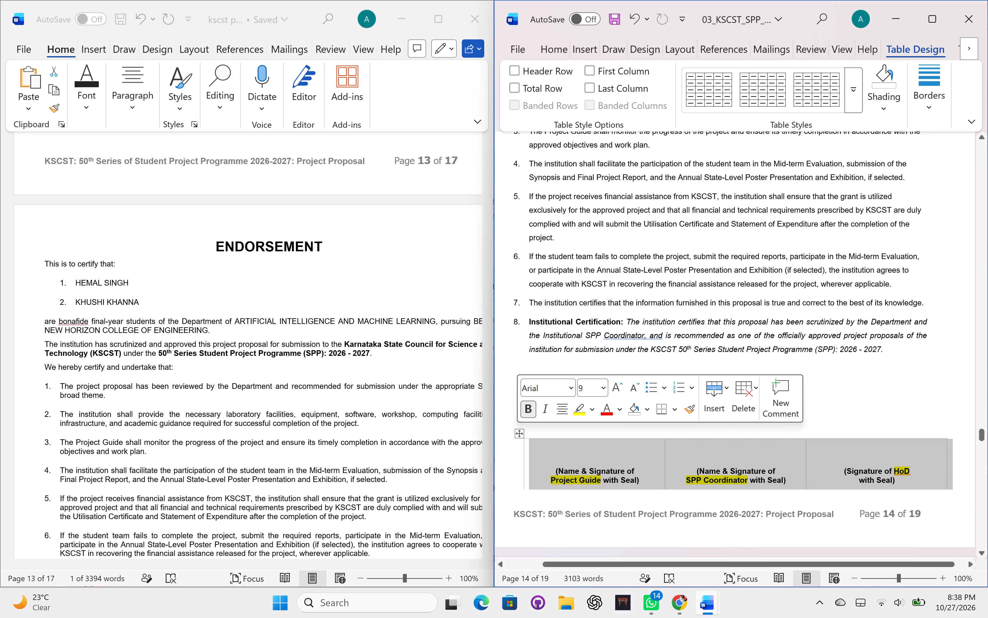
pyautogui.click(564, 465)
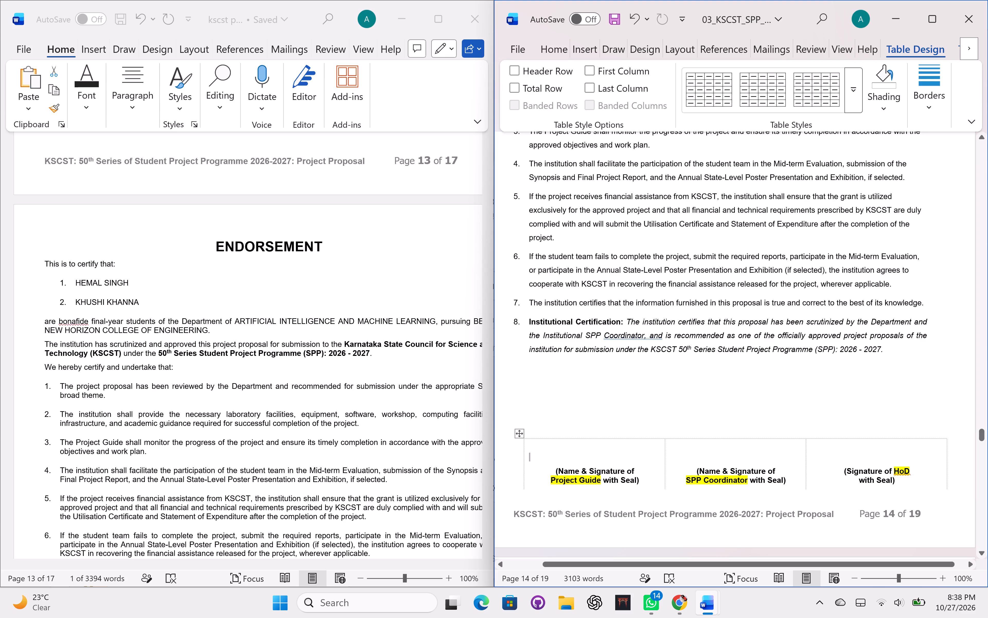
pyautogui.moveTo(518, 434); pyautogui.dragTo(505, 358)
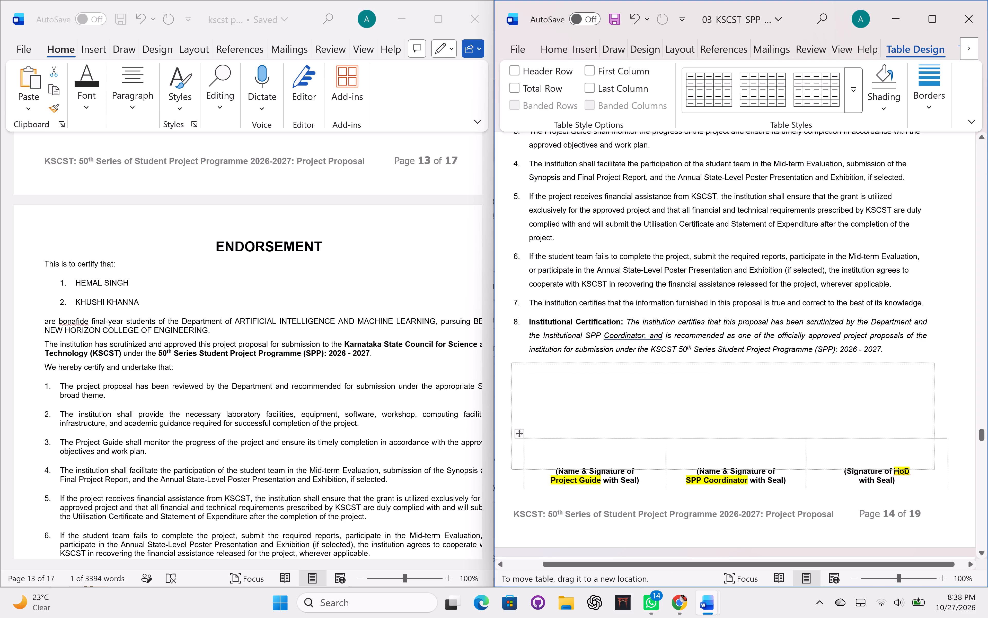
pyautogui.moveTo(505, 358); pyautogui.dragTo(517, 357)
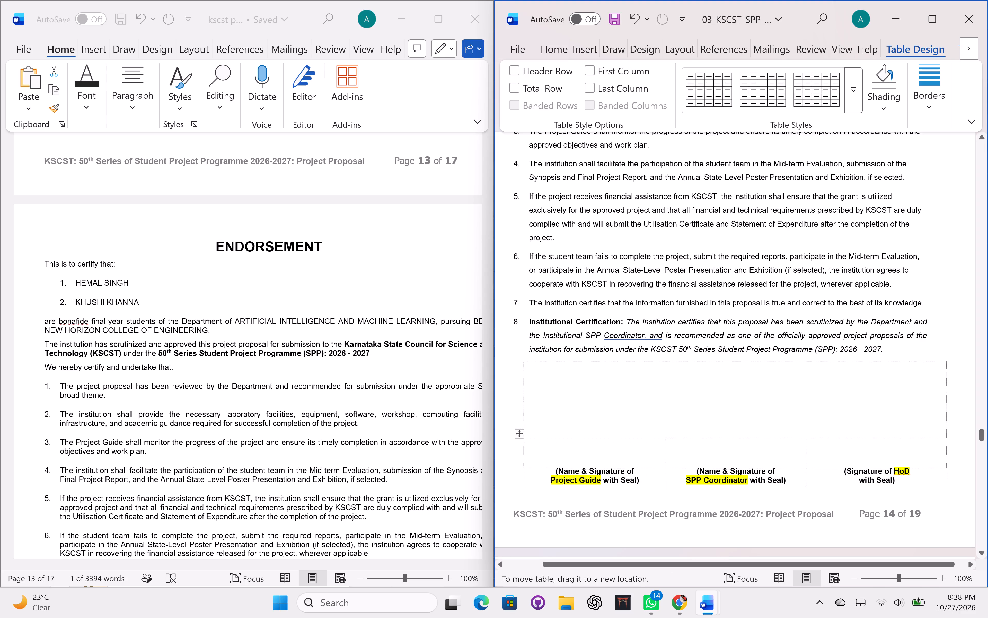
pyautogui.moveTo(517, 357); pyautogui.dragTo(516, 357)
# Compare the proposal's Endorsement page with the reference's, checking the signature tables, page breaks and text formatting.
pyautogui.scroll(-2, 684, 448)
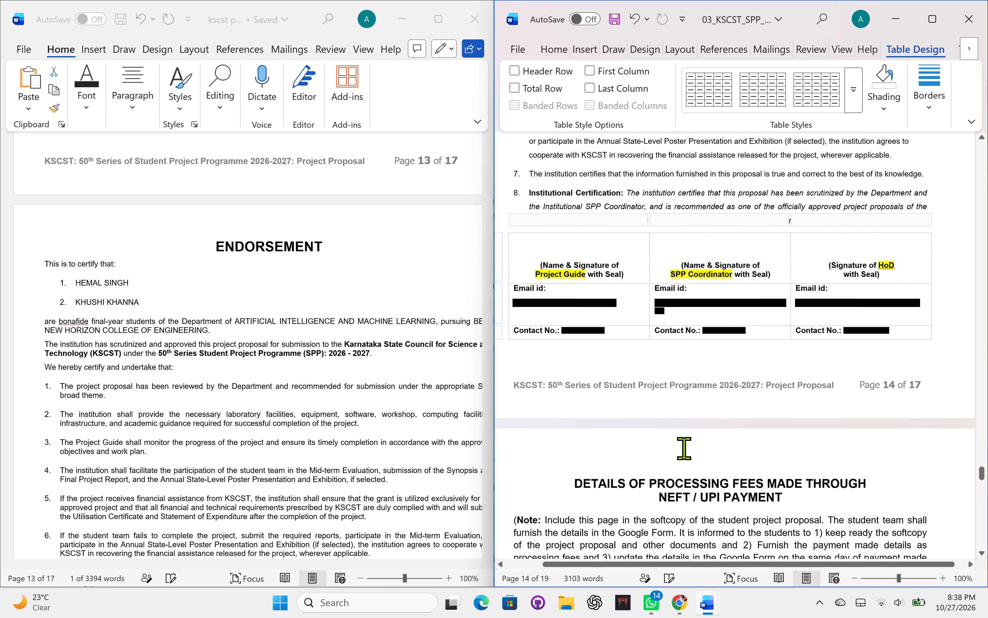
pyautogui.scroll(-1, 684, 448)
pyautogui.scroll(1, 684, 448)
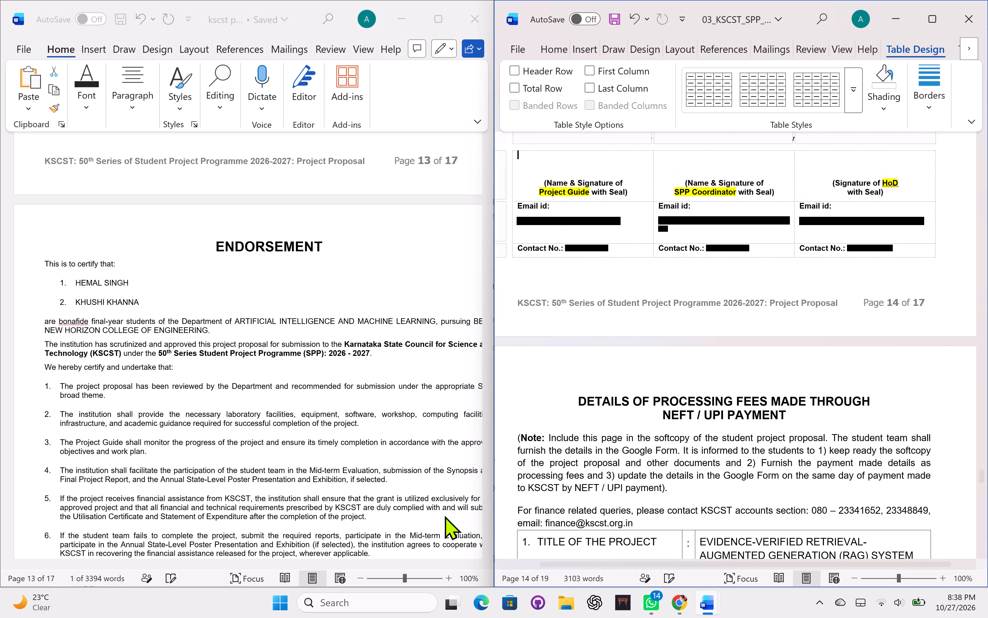
pyautogui.scroll(1, 435, 518)
pyautogui.scroll(-2, 424, 449)
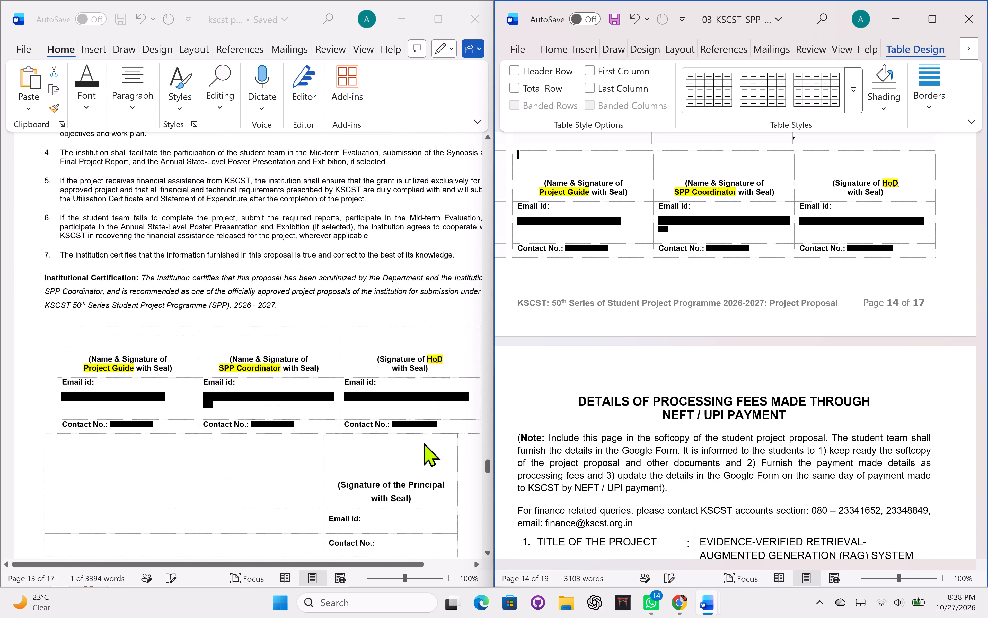
pyautogui.scroll(-2, 424, 443)
pyautogui.scroll(5, 424, 443)
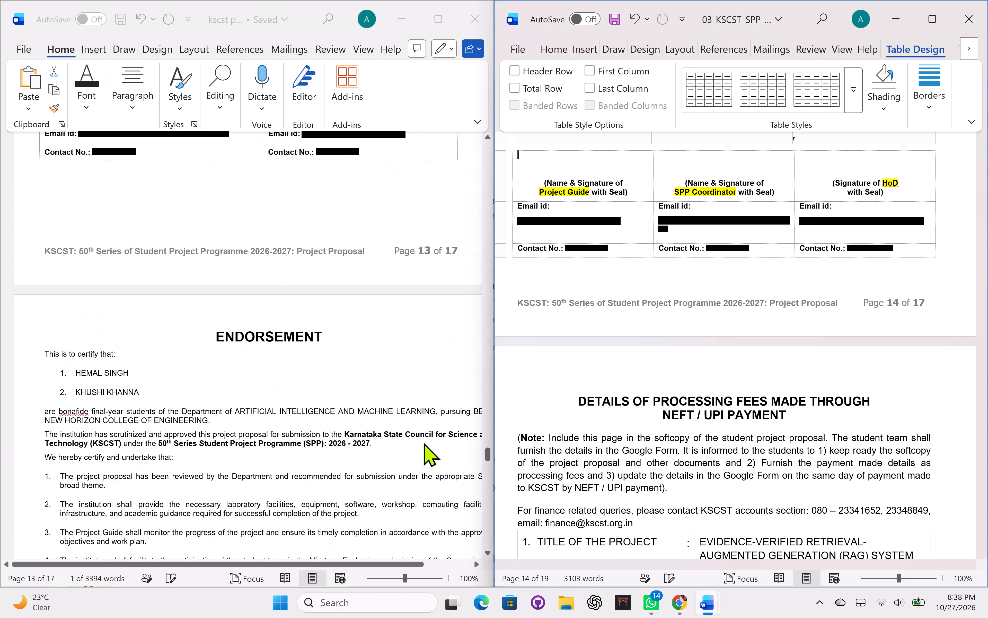
pyautogui.scroll(5, 856, 250)
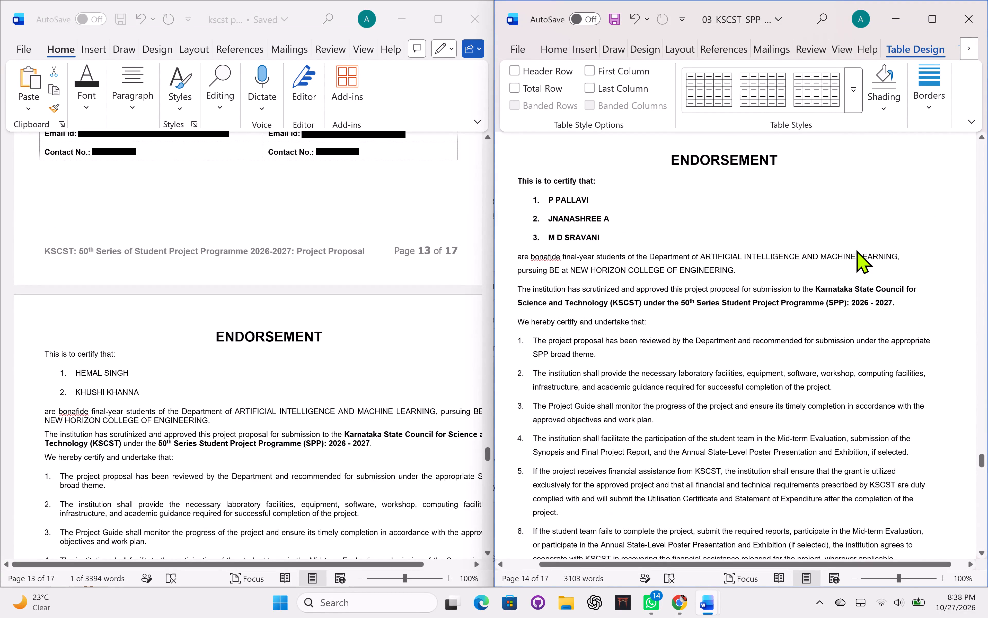
pyautogui.scroll(3, 856, 250)
# Remove bold from the three student names in the numbered list at the start of the proposal's Endorsement page.
pyautogui.moveTo(604, 240); pyautogui.dragTo(519, 207)
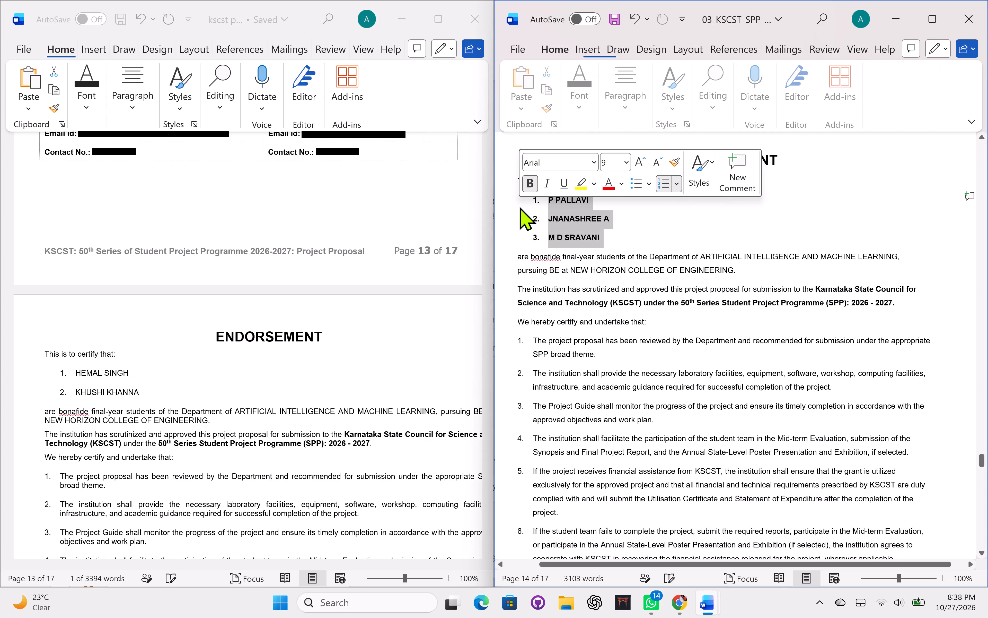
pyautogui.hotkey('ctrl', 'b')
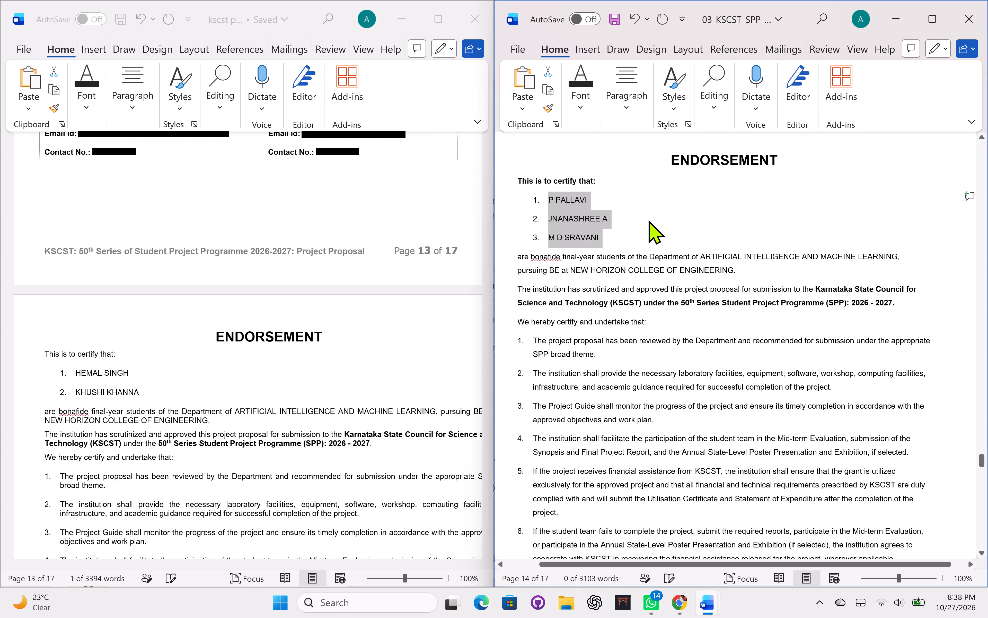
pyautogui.click(651, 220)
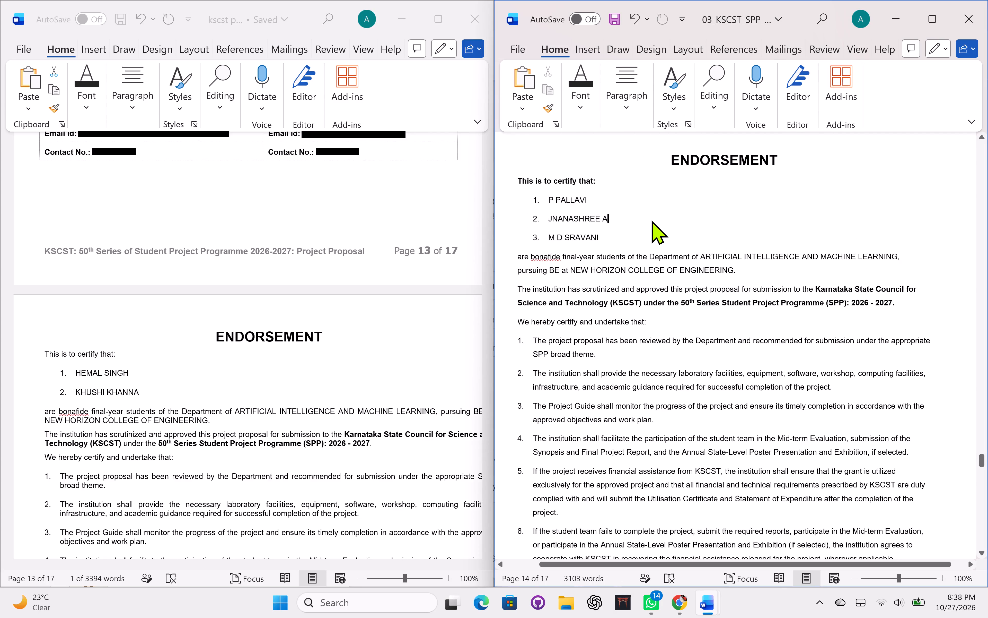
# Compare the proposal's Endorsement page and the payment details after it with the reference's pages, checking the text and signature tables.
pyautogui.scroll(-1, 651, 220)
pyautogui.click(606, 257)
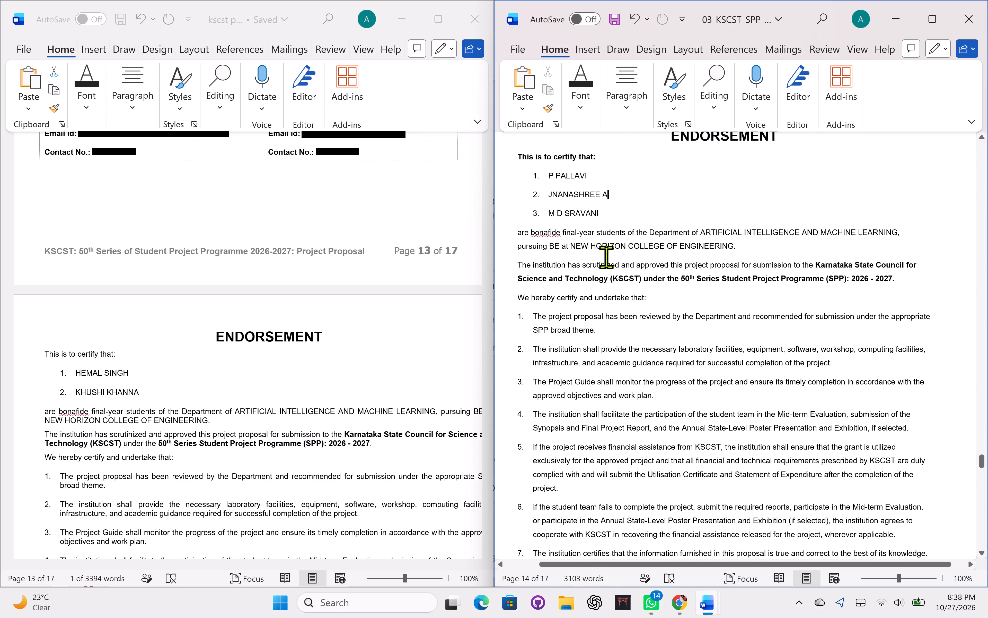
pyautogui.click(596, 256)
pyautogui.press('Up')
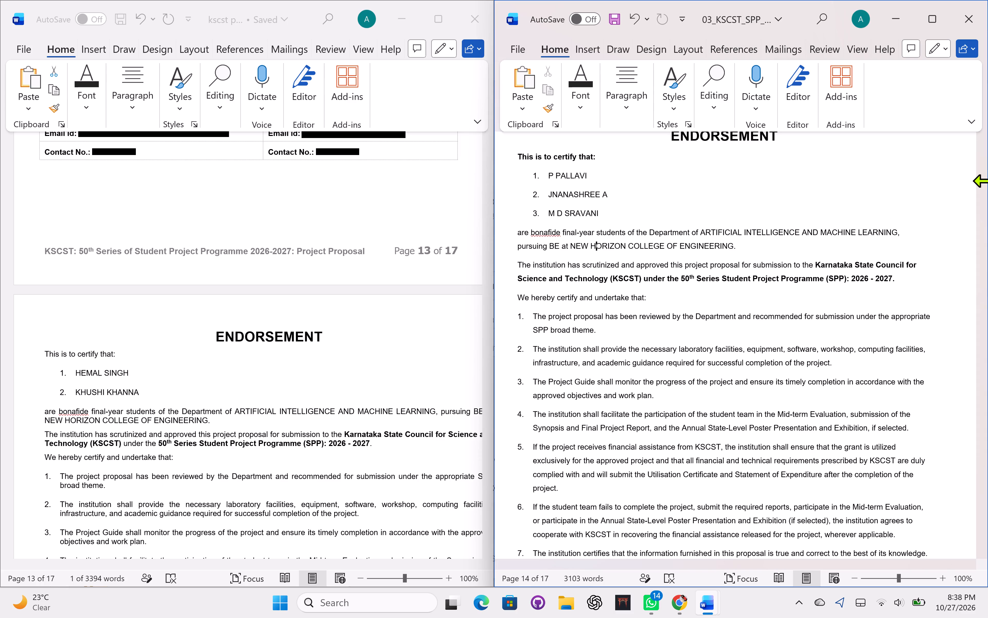
pyautogui.press('Up')
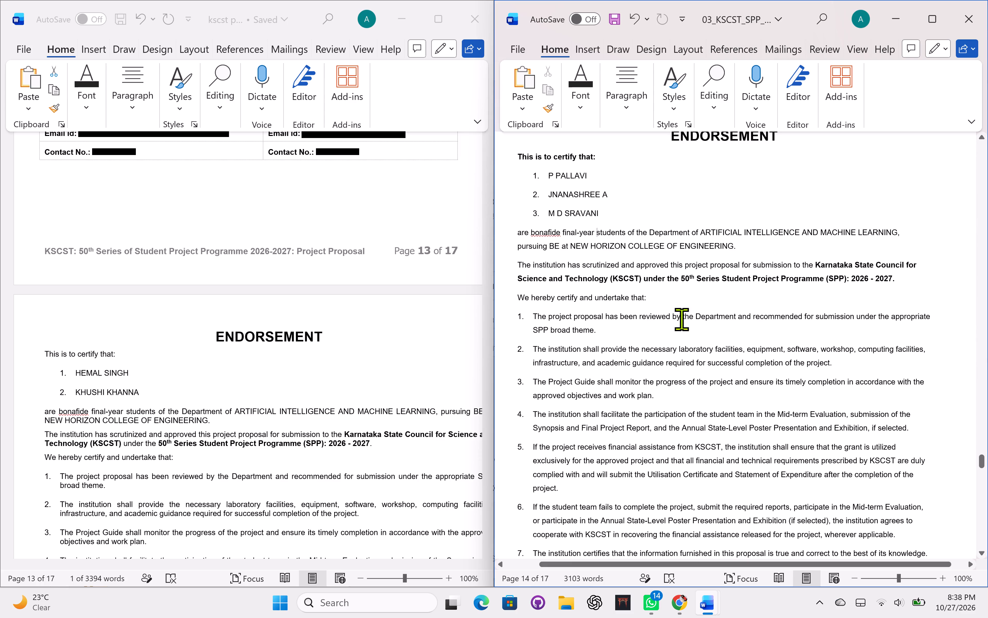
pyautogui.scroll(-3, 708, 326)
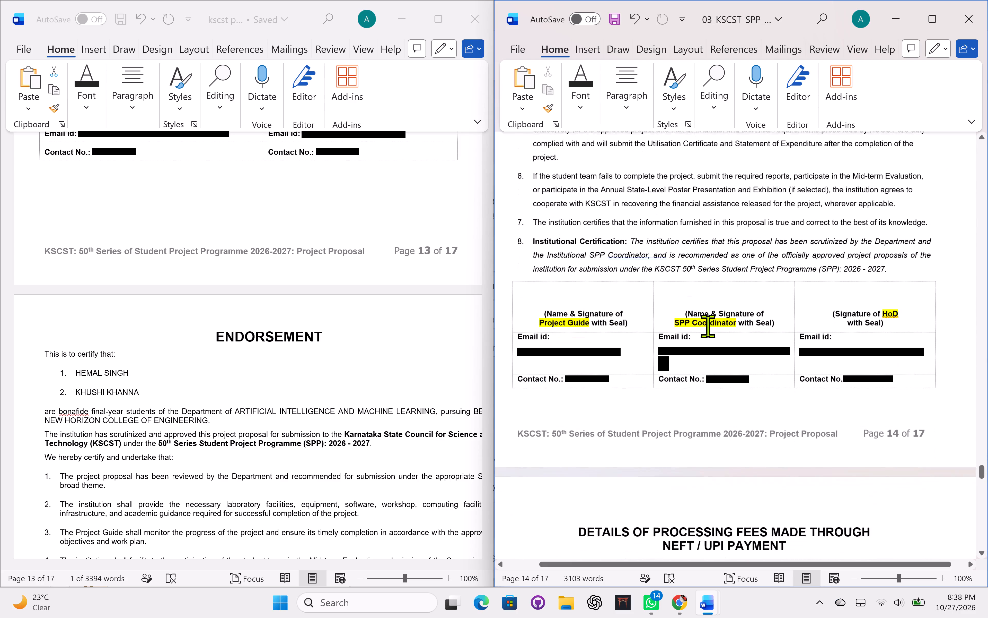
pyautogui.scroll(-1, 708, 326)
pyautogui.scroll(4, 332, 400)
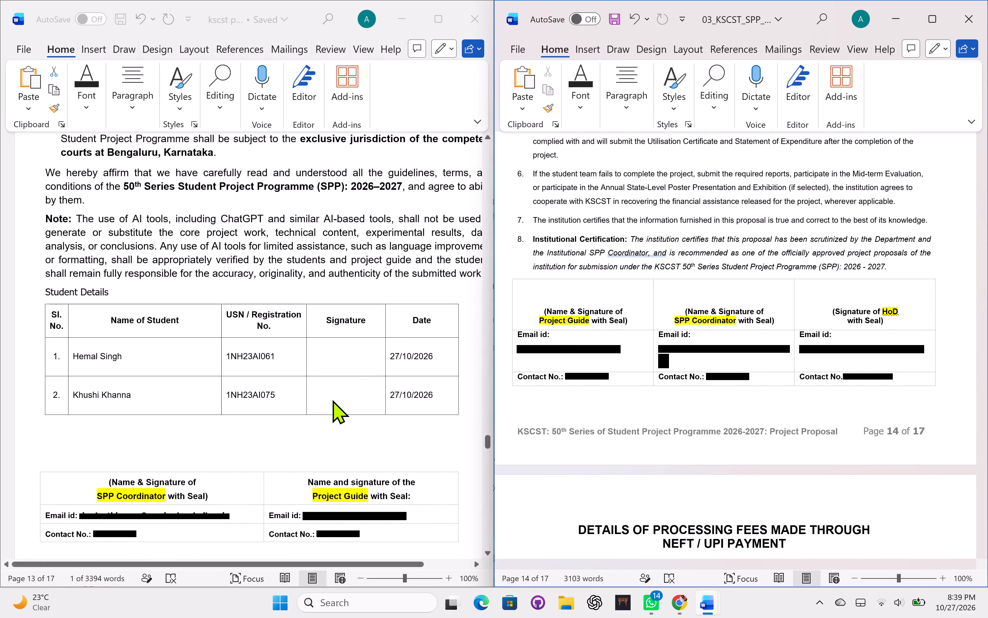
pyautogui.scroll(-1, 332, 400)
pyautogui.scroll(-4, 664, 359)
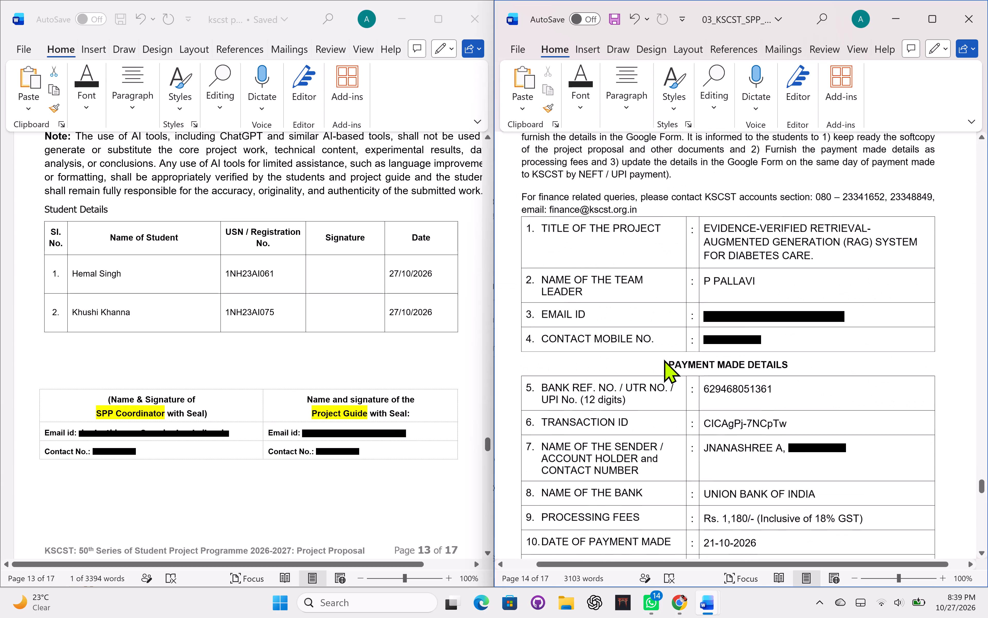
pyautogui.scroll(-3, 382, 423)
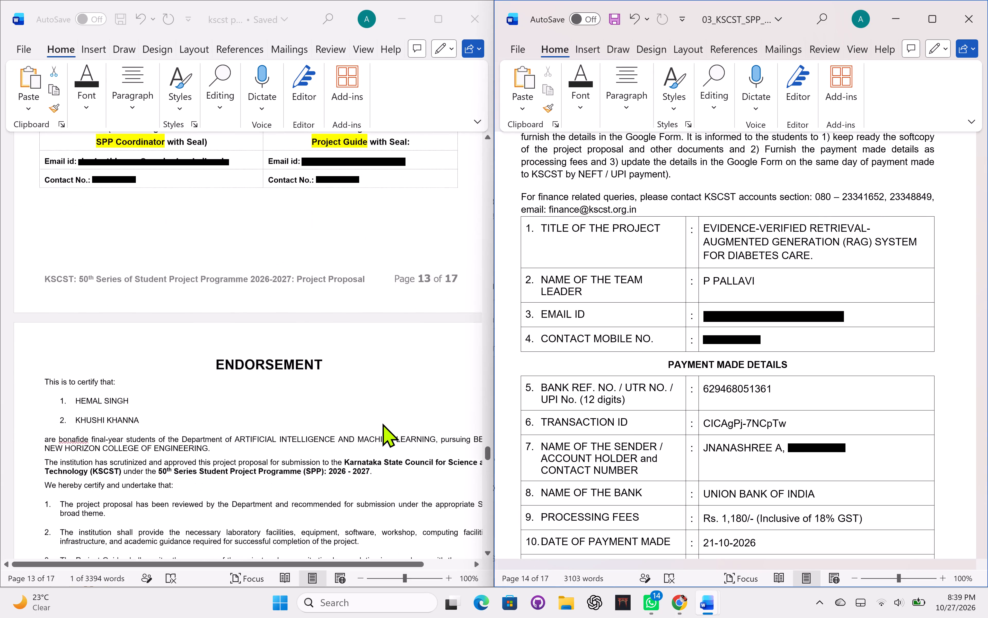
pyautogui.scroll(-5, 382, 423)
pyautogui.scroll(1, 382, 423)
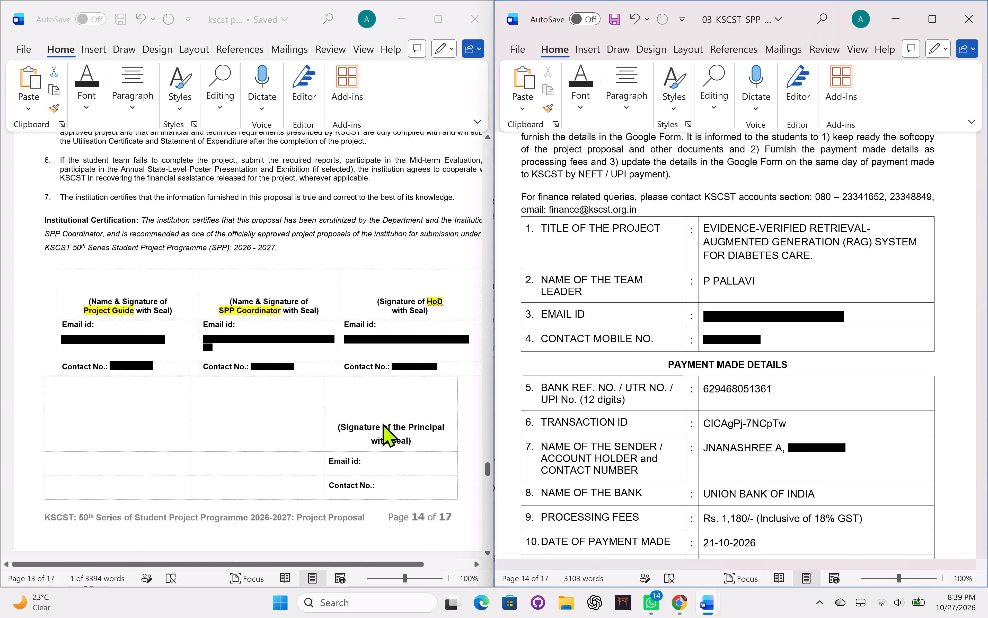
pyautogui.scroll(1, 382, 423)
pyautogui.scroll(-3, 382, 423)
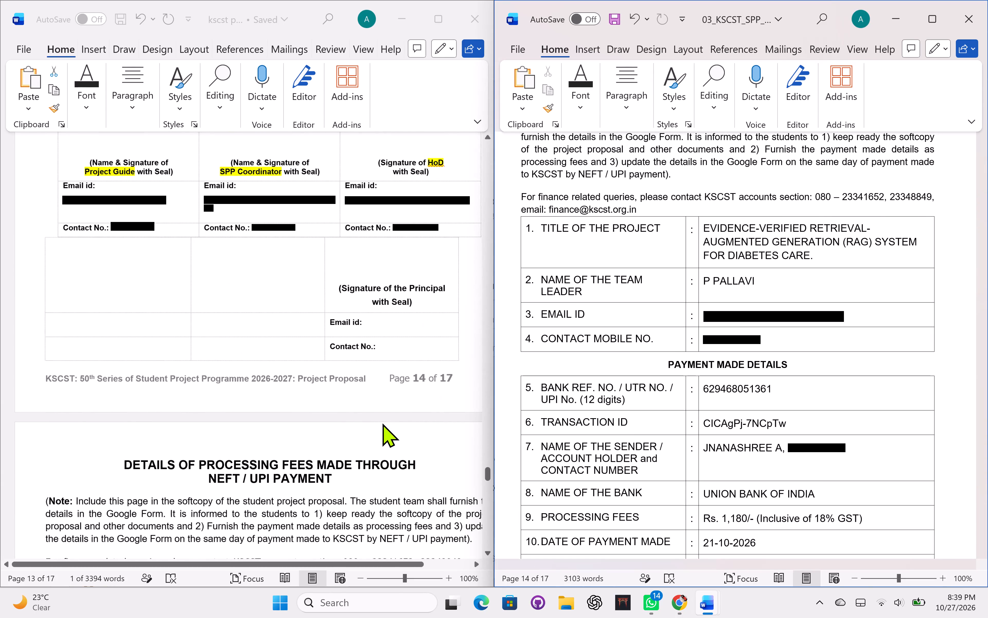
# Copy the Principal's signature table, with its email and contact rows, from the reference's Endorsement page.
pyautogui.click(434, 305)
pyautogui.click(456, 280)
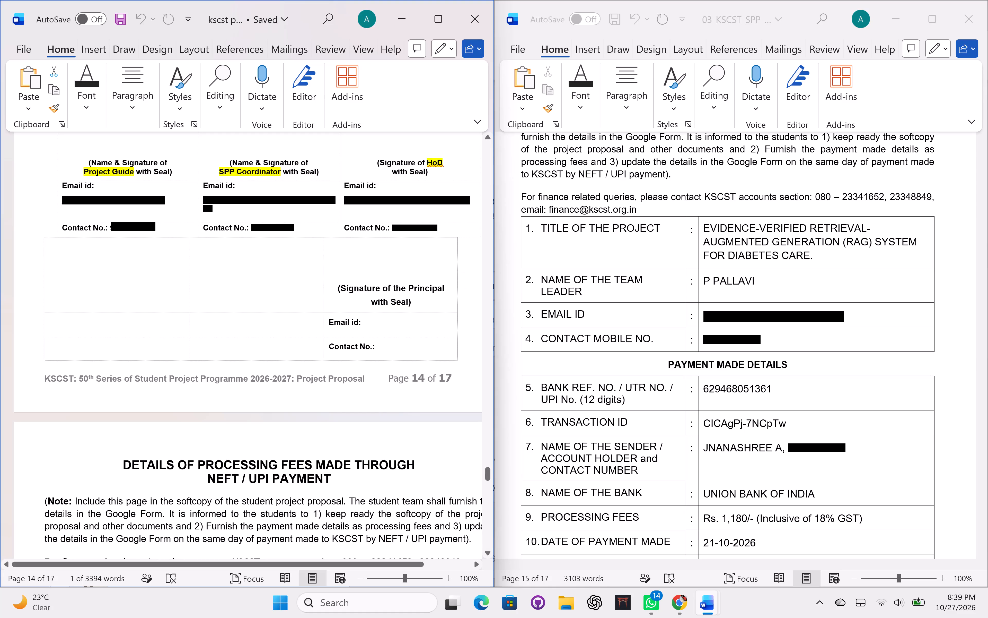
pyautogui.moveTo(53, 263); pyautogui.dragTo(247, 307)
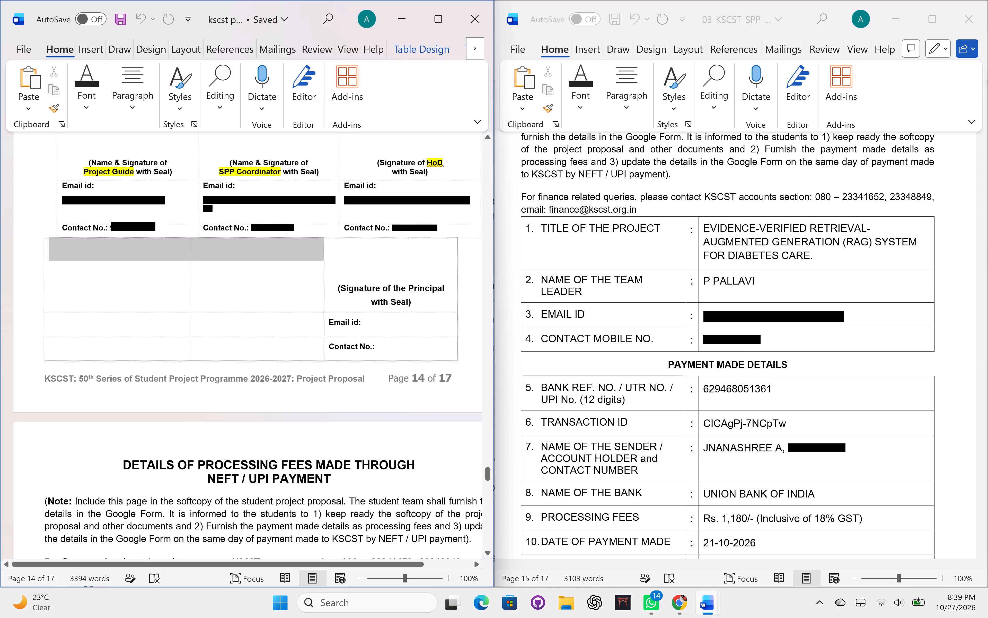
pyautogui.moveTo(247, 307); pyautogui.dragTo(423, 349)
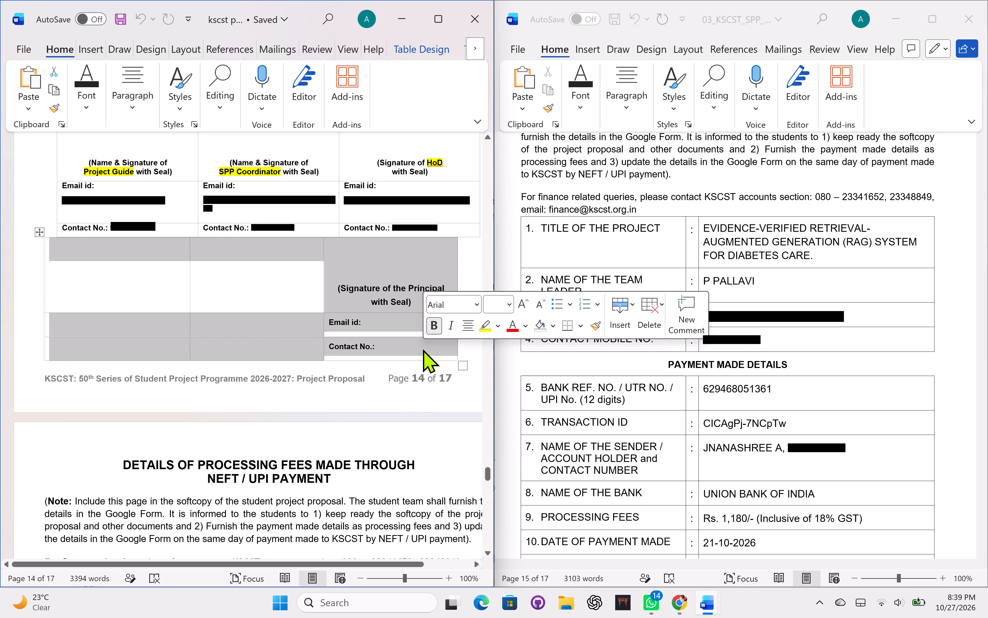
pyautogui.hotkey('ctrl', 'c')
pyautogui.hotkey('ctrl', 'c')
pyautogui.hotkey('ctrl', 'c')
# Remove the blank lines above the Project Guide and SPP Coordinator signature labels in the proposal's Endorsement signature table.
pyautogui.scroll(1, 887, 357)
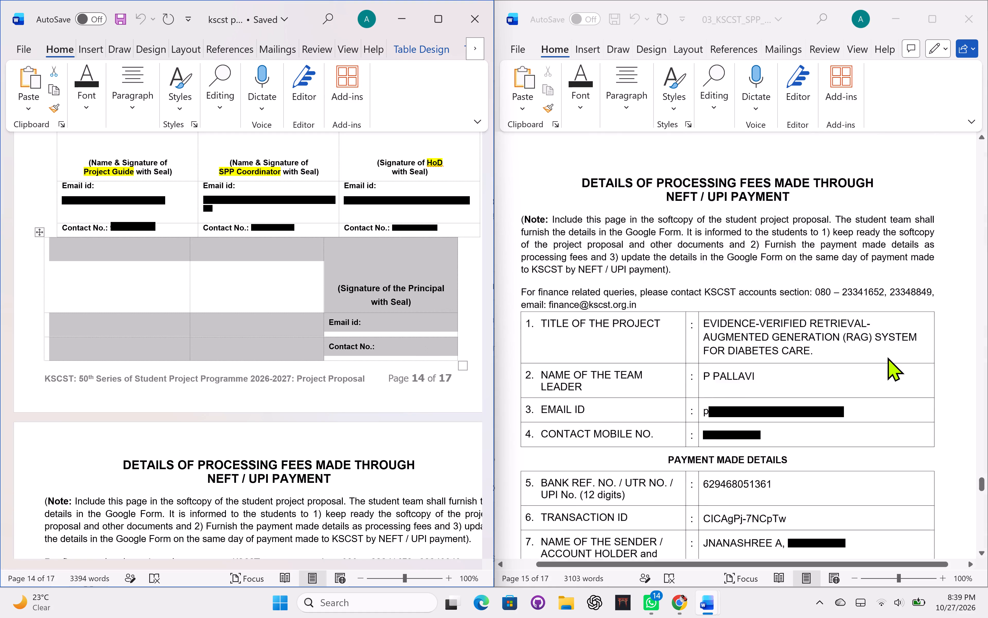
pyautogui.scroll(4, 887, 357)
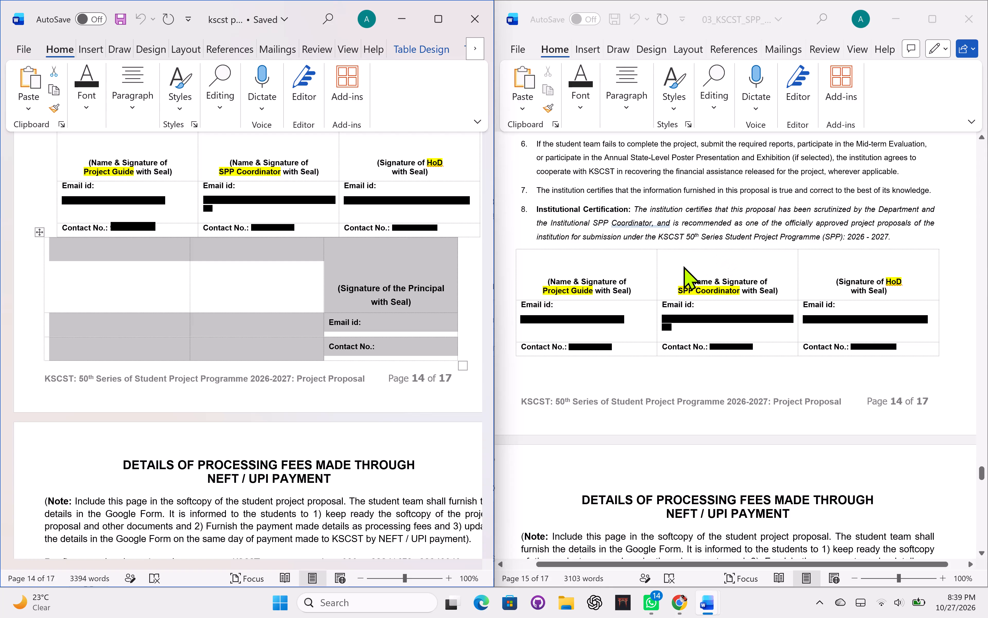
pyautogui.click(541, 276)
pyautogui.click(550, 281)
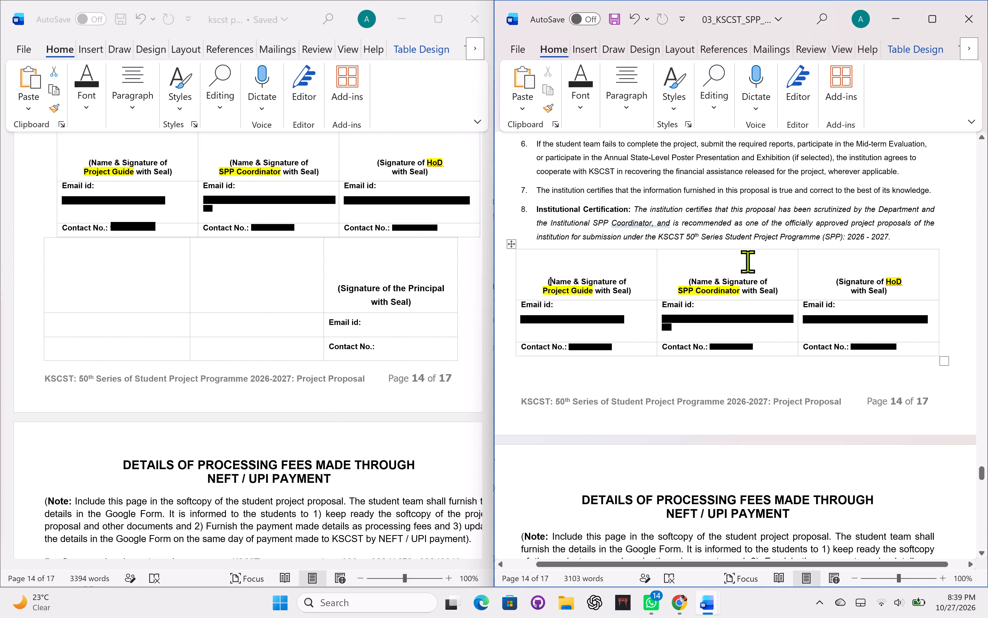
pyautogui.press('Left')
pyautogui.press('BackSpace')
pyautogui.press('BackSpace')
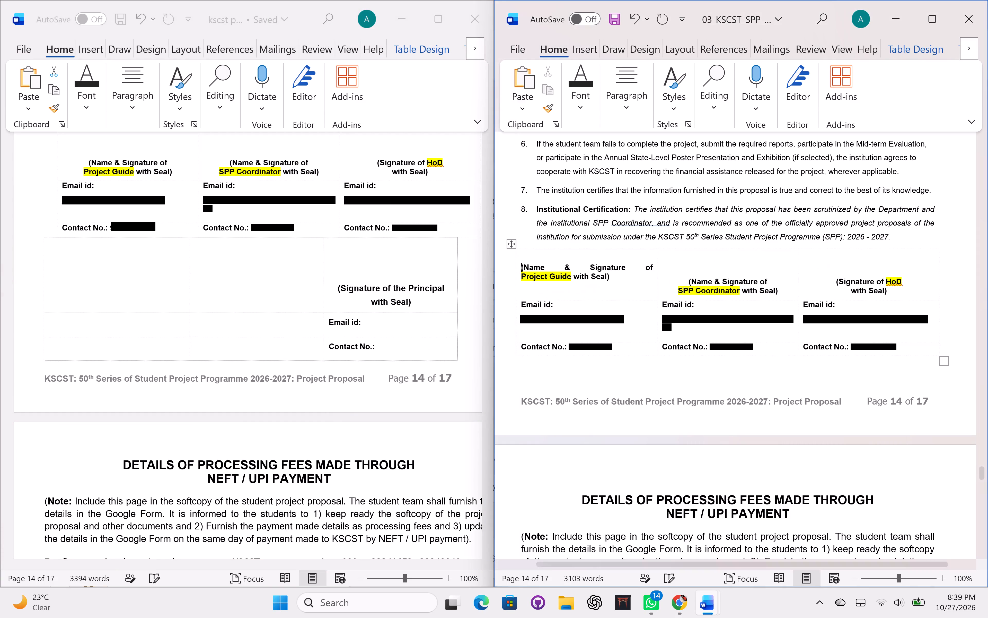
pyautogui.press('BackSpace')
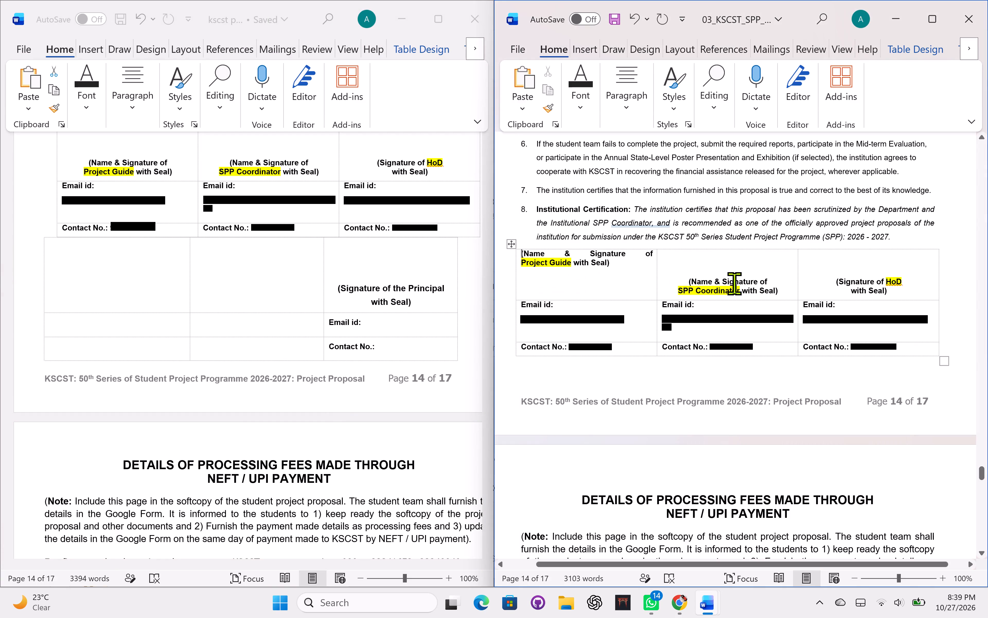
pyautogui.click(687, 282)
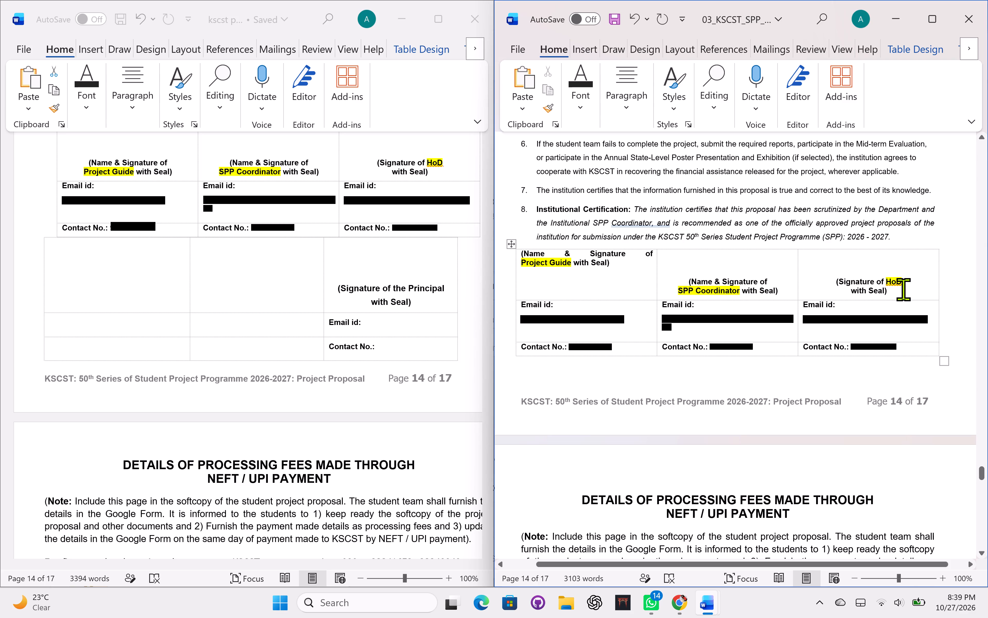
pyautogui.press('BackSpace')
pyautogui.press('BackSpace')
pyautogui.press('BackSpace')
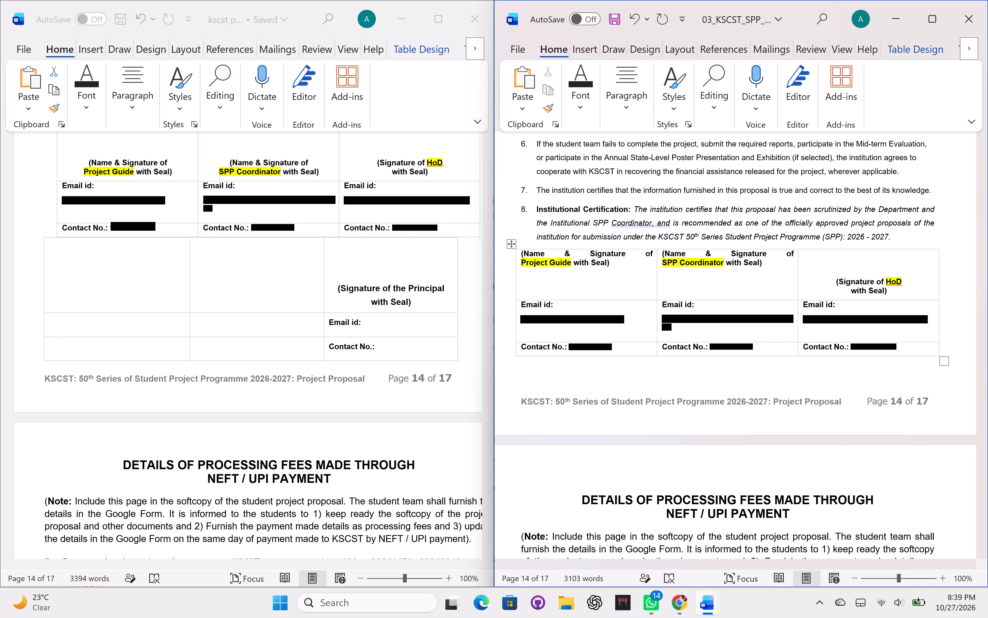
pyautogui.press('Right')
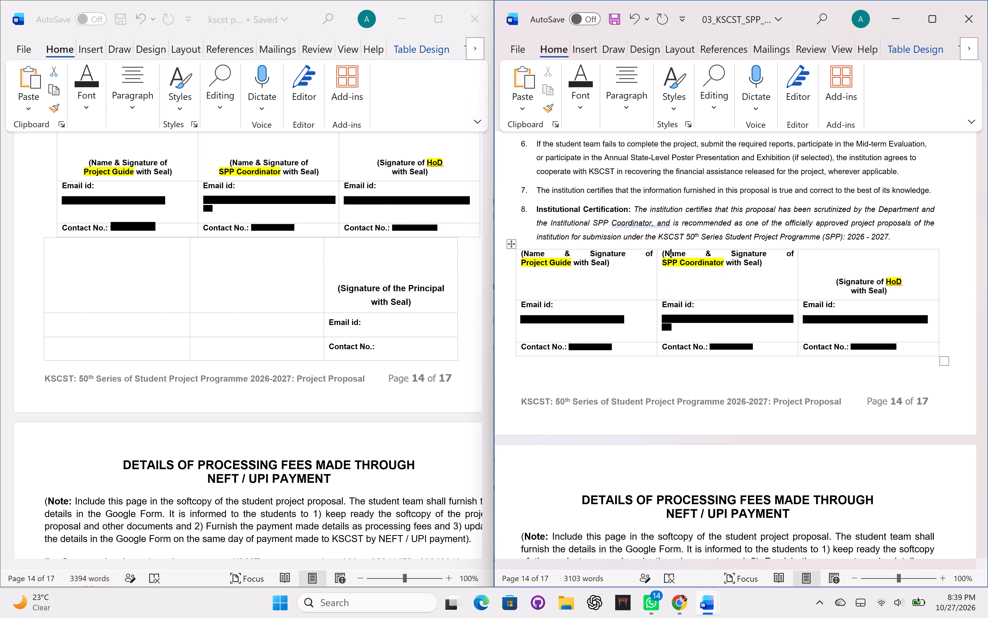
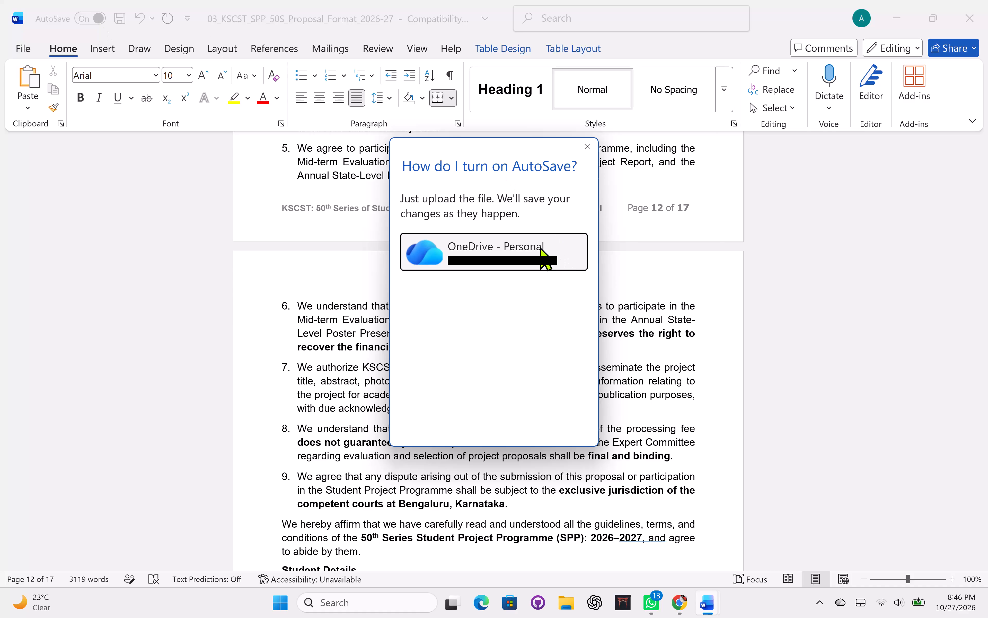
# Upload the proposal document to the OneDrive - Personal account to turn on AutoSave.
pyautogui.click(540, 247)
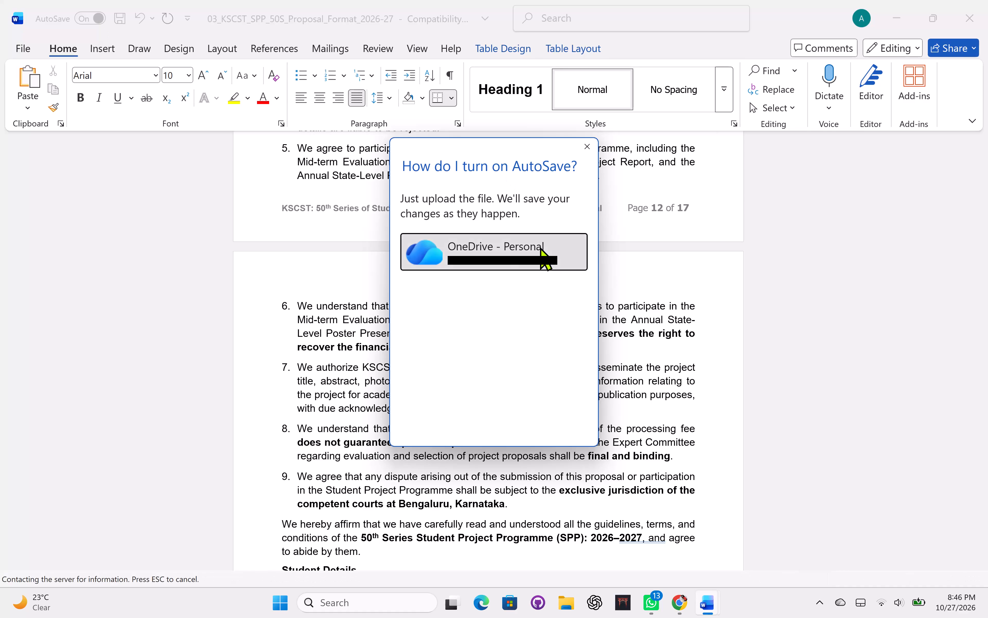
pyautogui.click(547, 262)
pyautogui.doubleClick(547, 262)
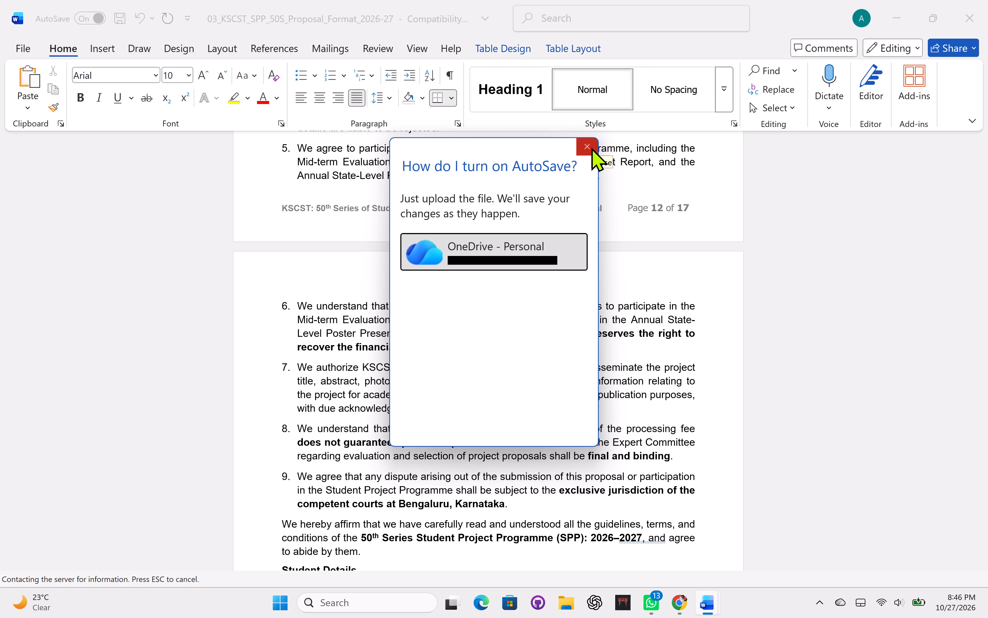
pyautogui.doubleClick(523, 253)
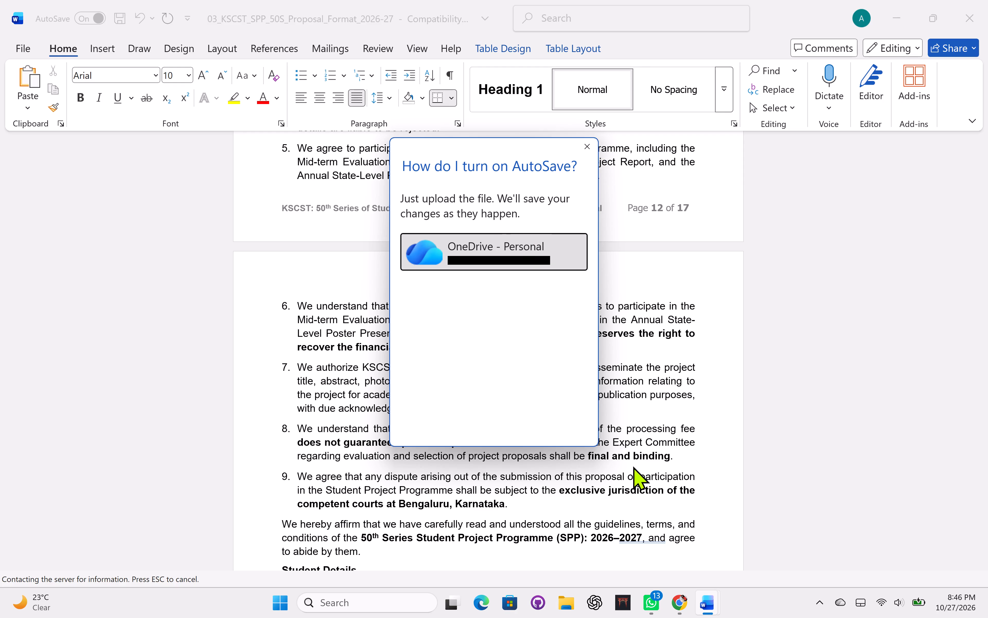
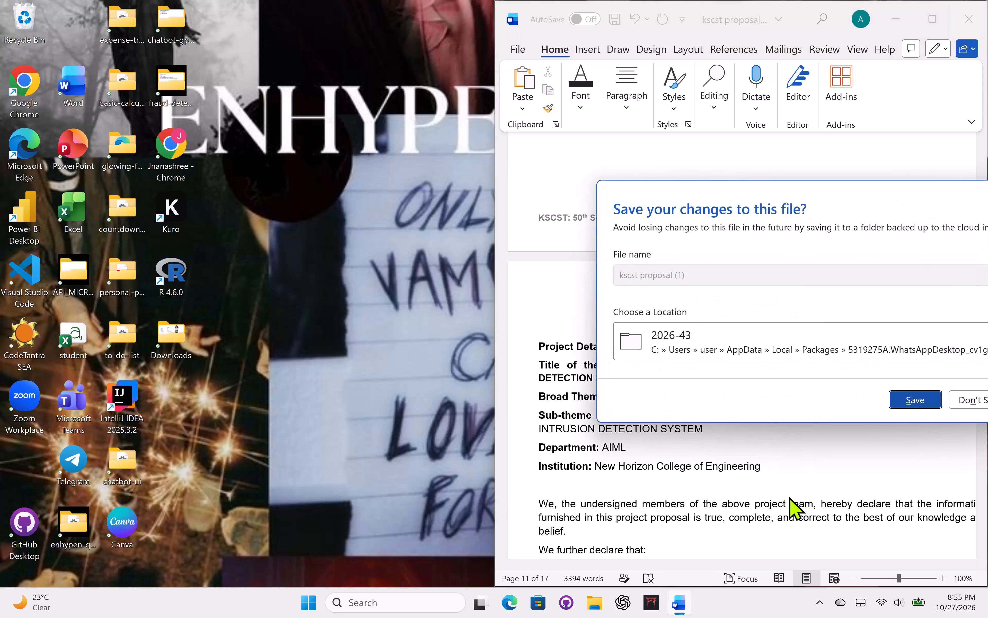
# Close the intrusion detection reference document, kscst proposal (1), without saving its changes.
pyautogui.click(977, 396)
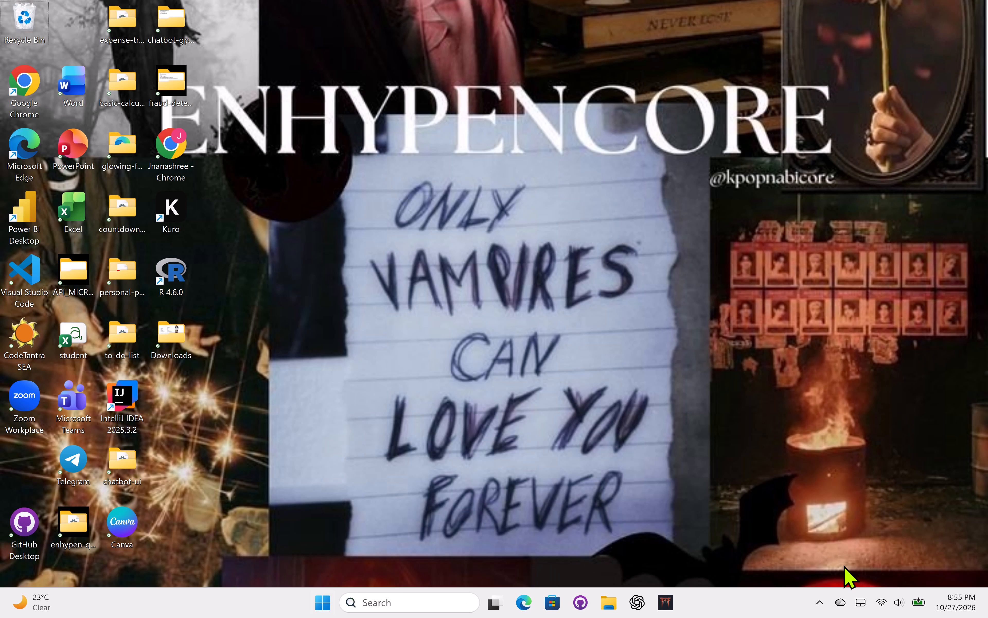
# Turn off the computer's Wi-Fi.
pyautogui.click(892, 605)
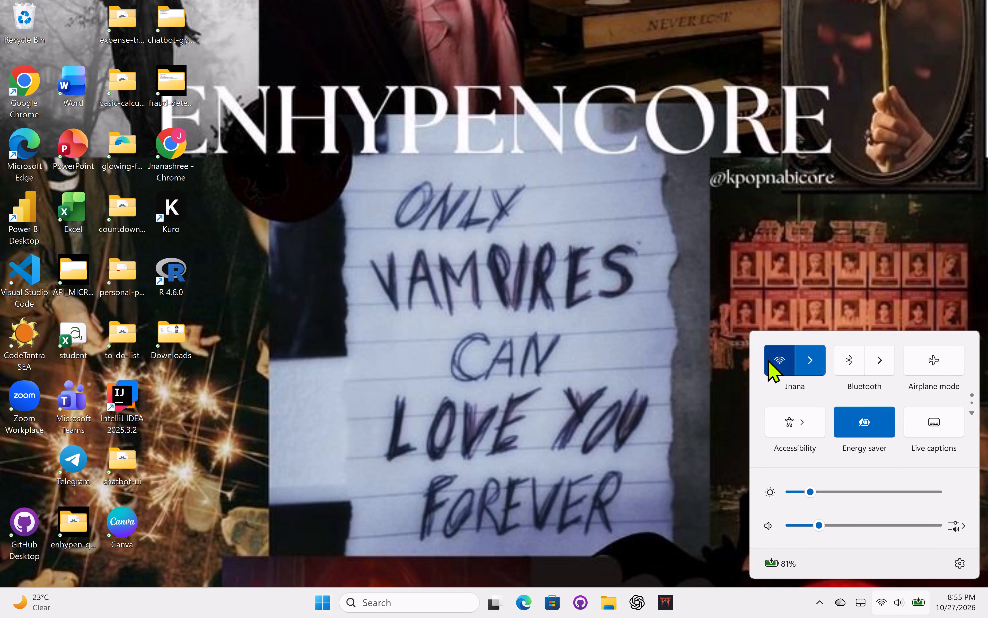
pyautogui.click(768, 359)
# Shut down the computer.
pyautogui.click(325, 599)
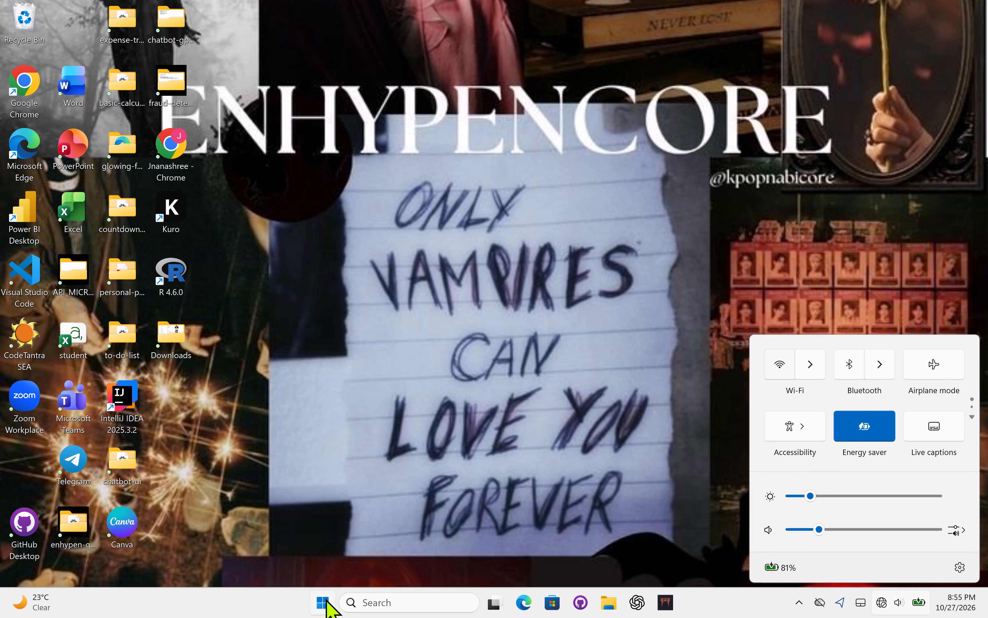
pyautogui.click(591, 558)
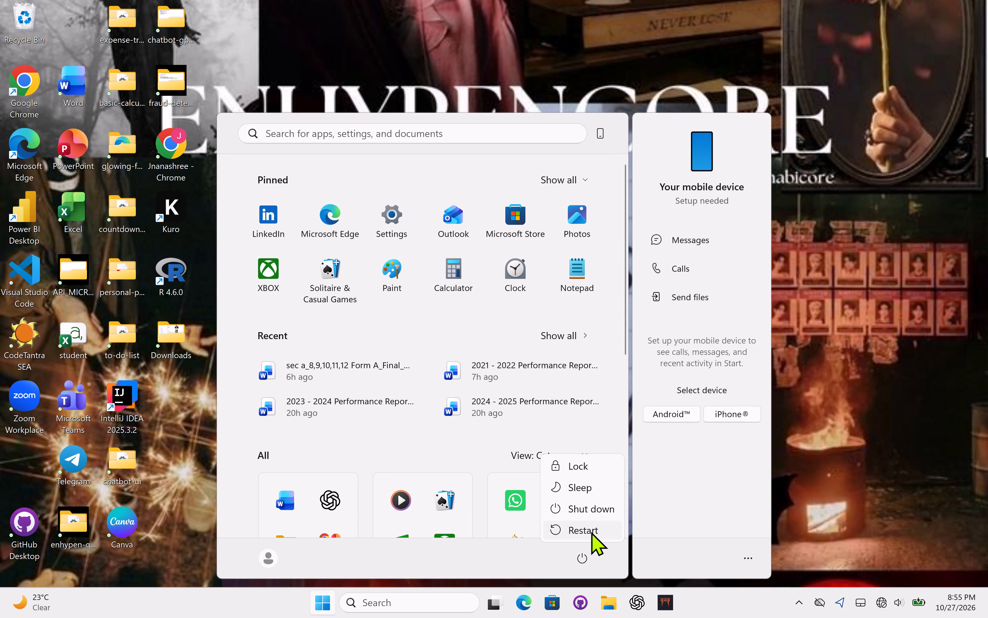
pyautogui.click(593, 519)
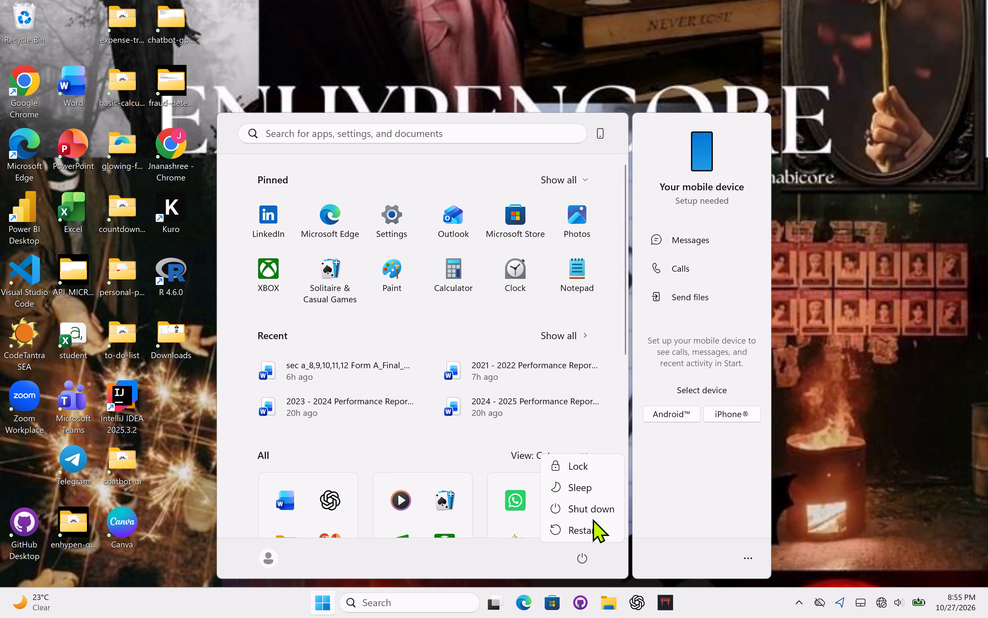